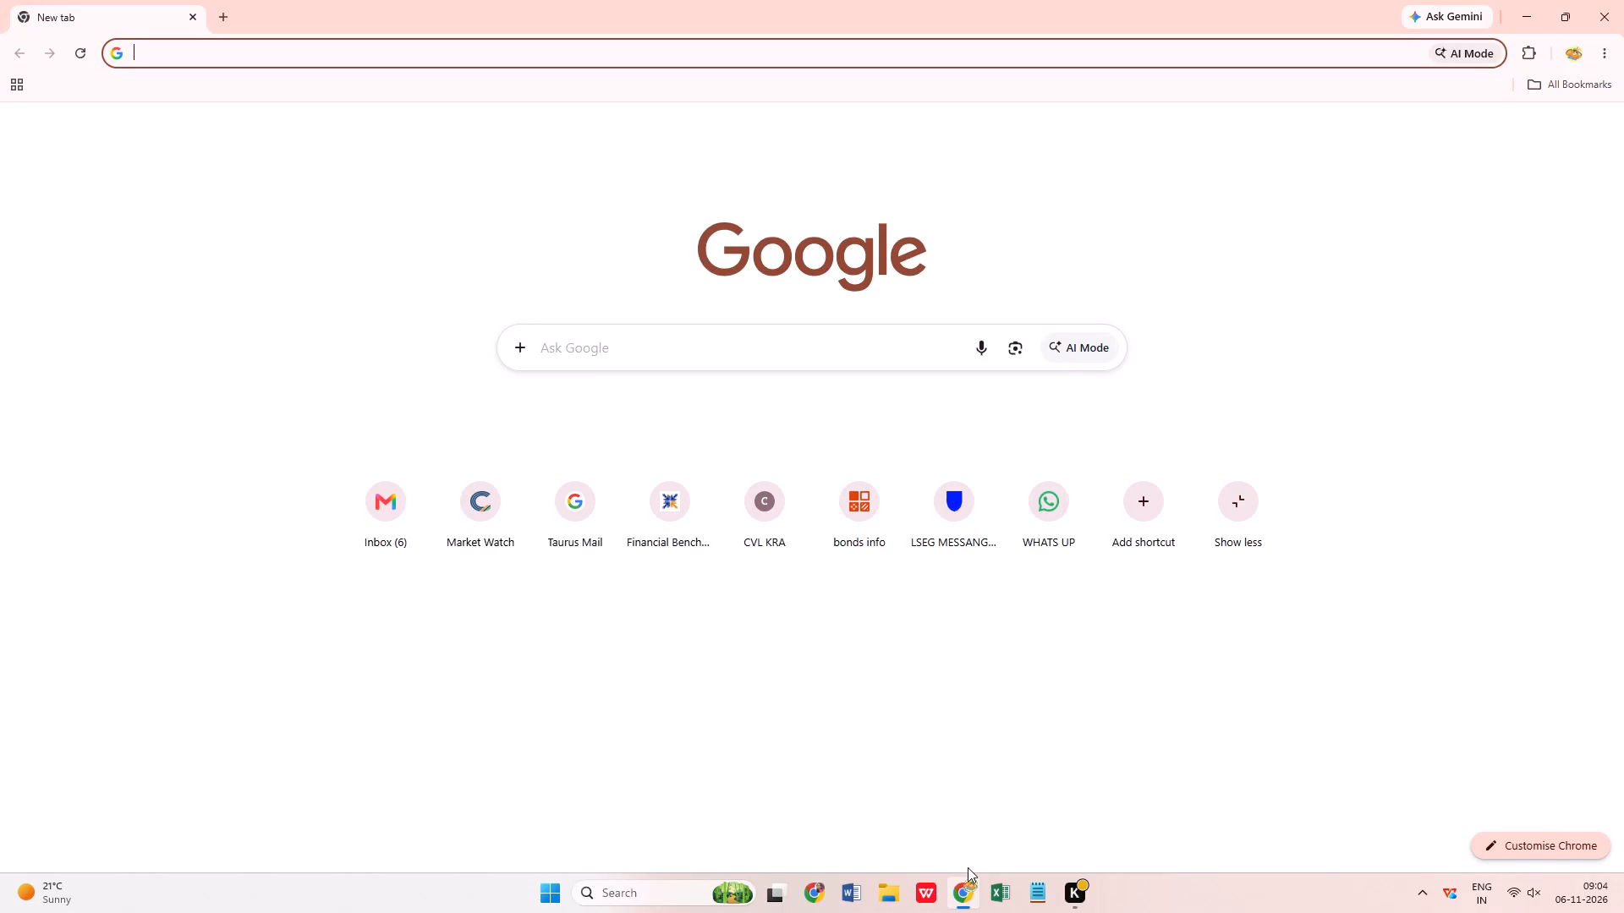
# Open the details of the 06.94 GS 2036 security from the Central Government list on the CCIL Market Watch page.
pyautogui.doubleClick(488, 500)
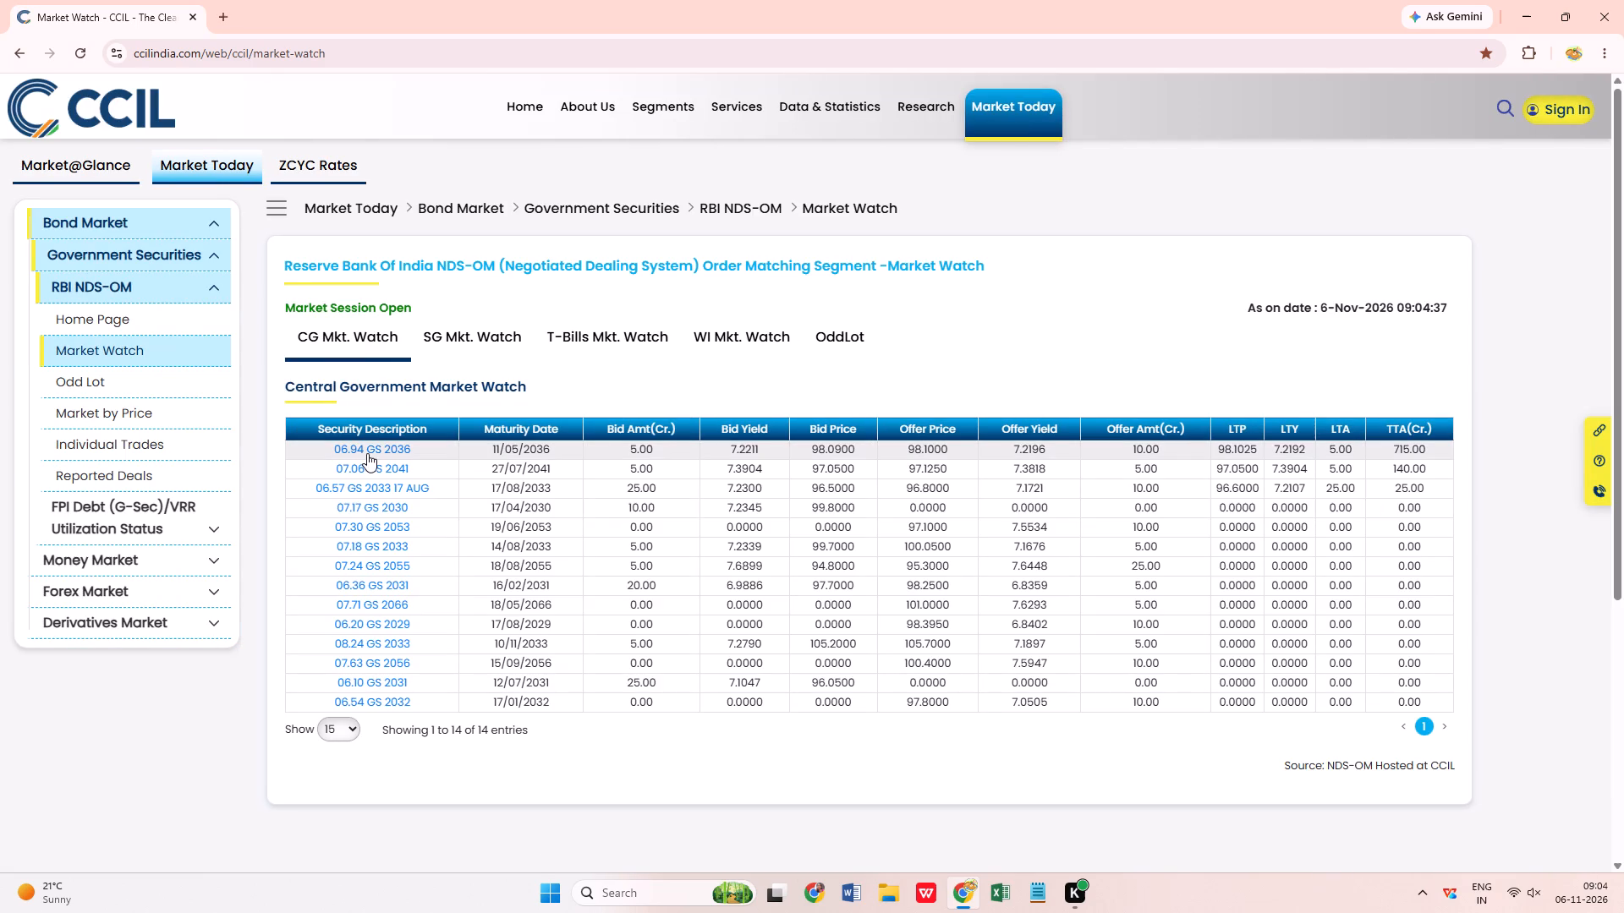
pyautogui.click(371, 447)
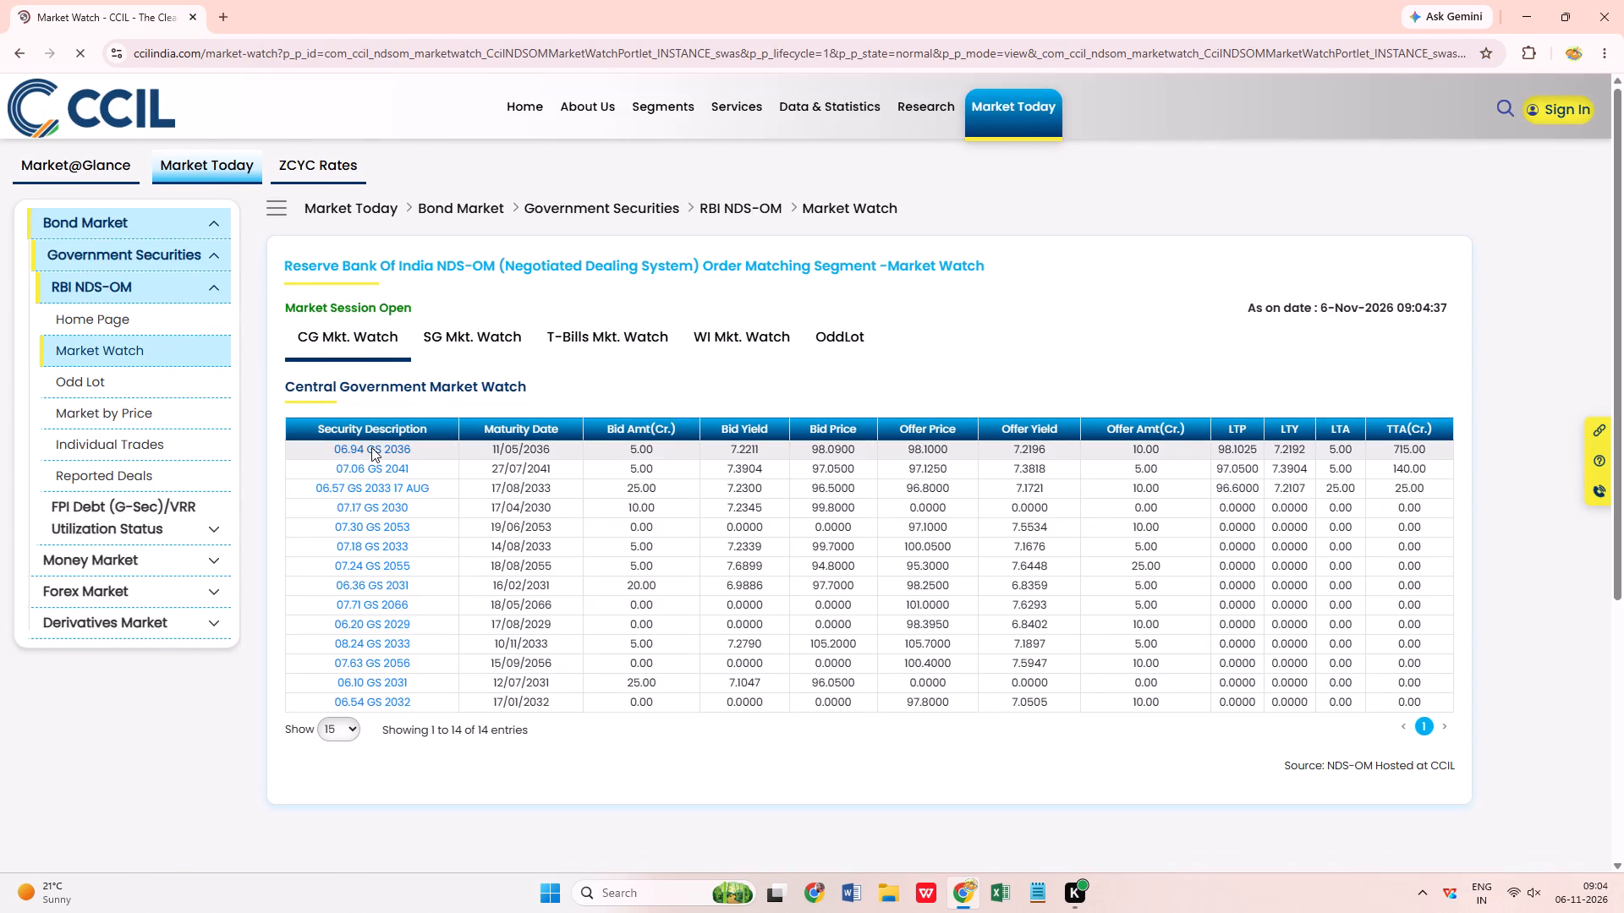
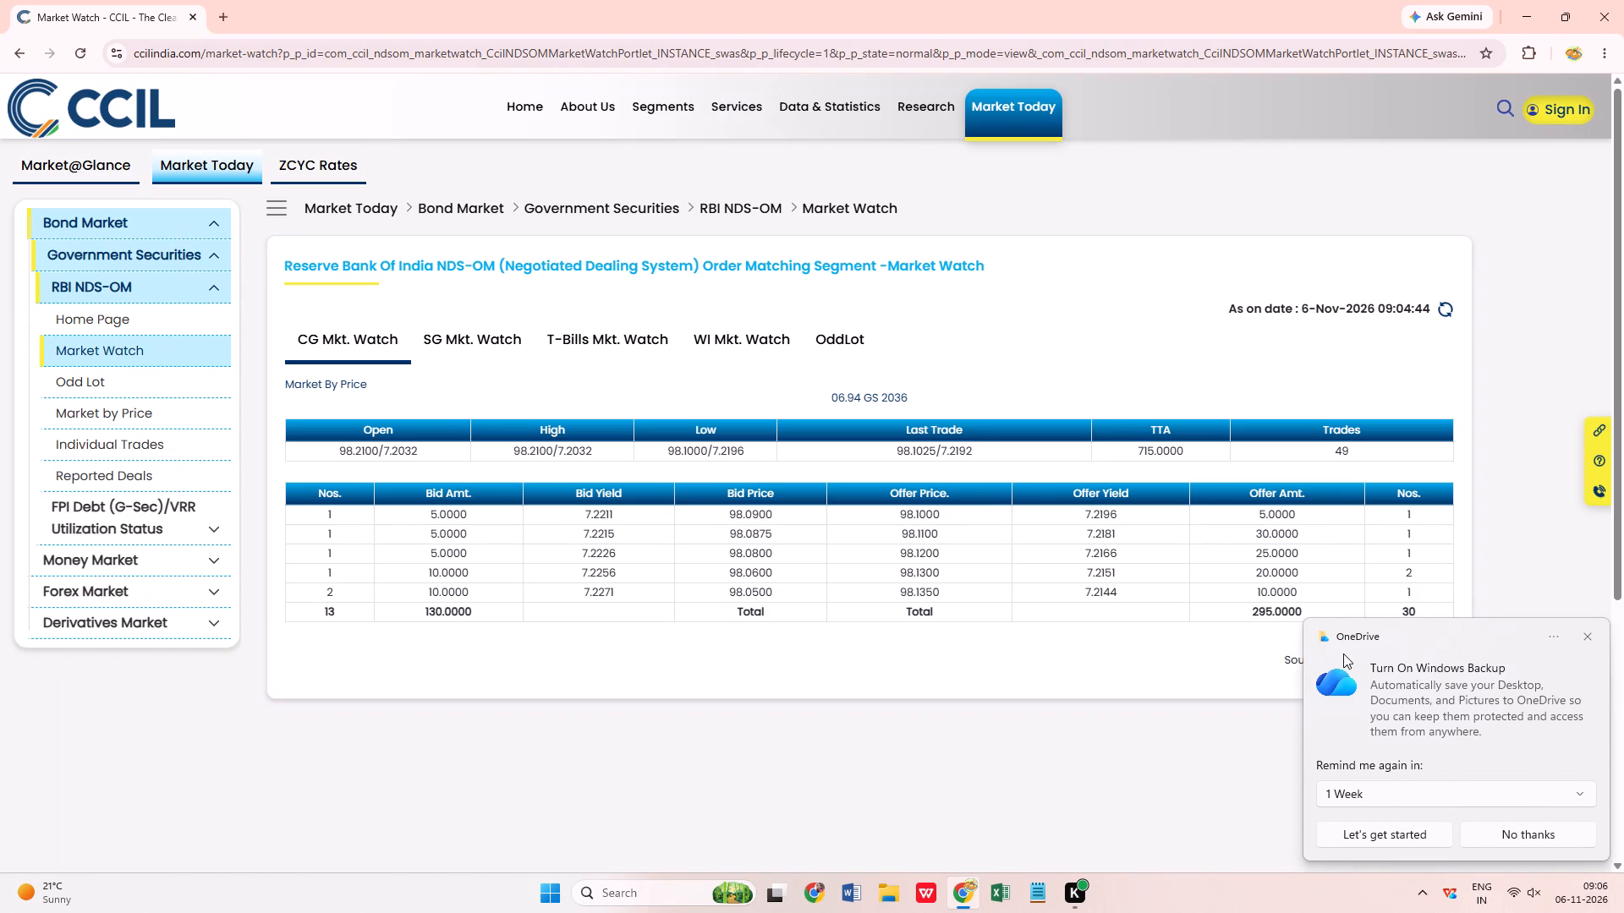
# Dismiss the OneDrive Windows Backup reminder and open a new browser tab alongside the CCIL Market Watch page.
pyautogui.click(1584, 637)
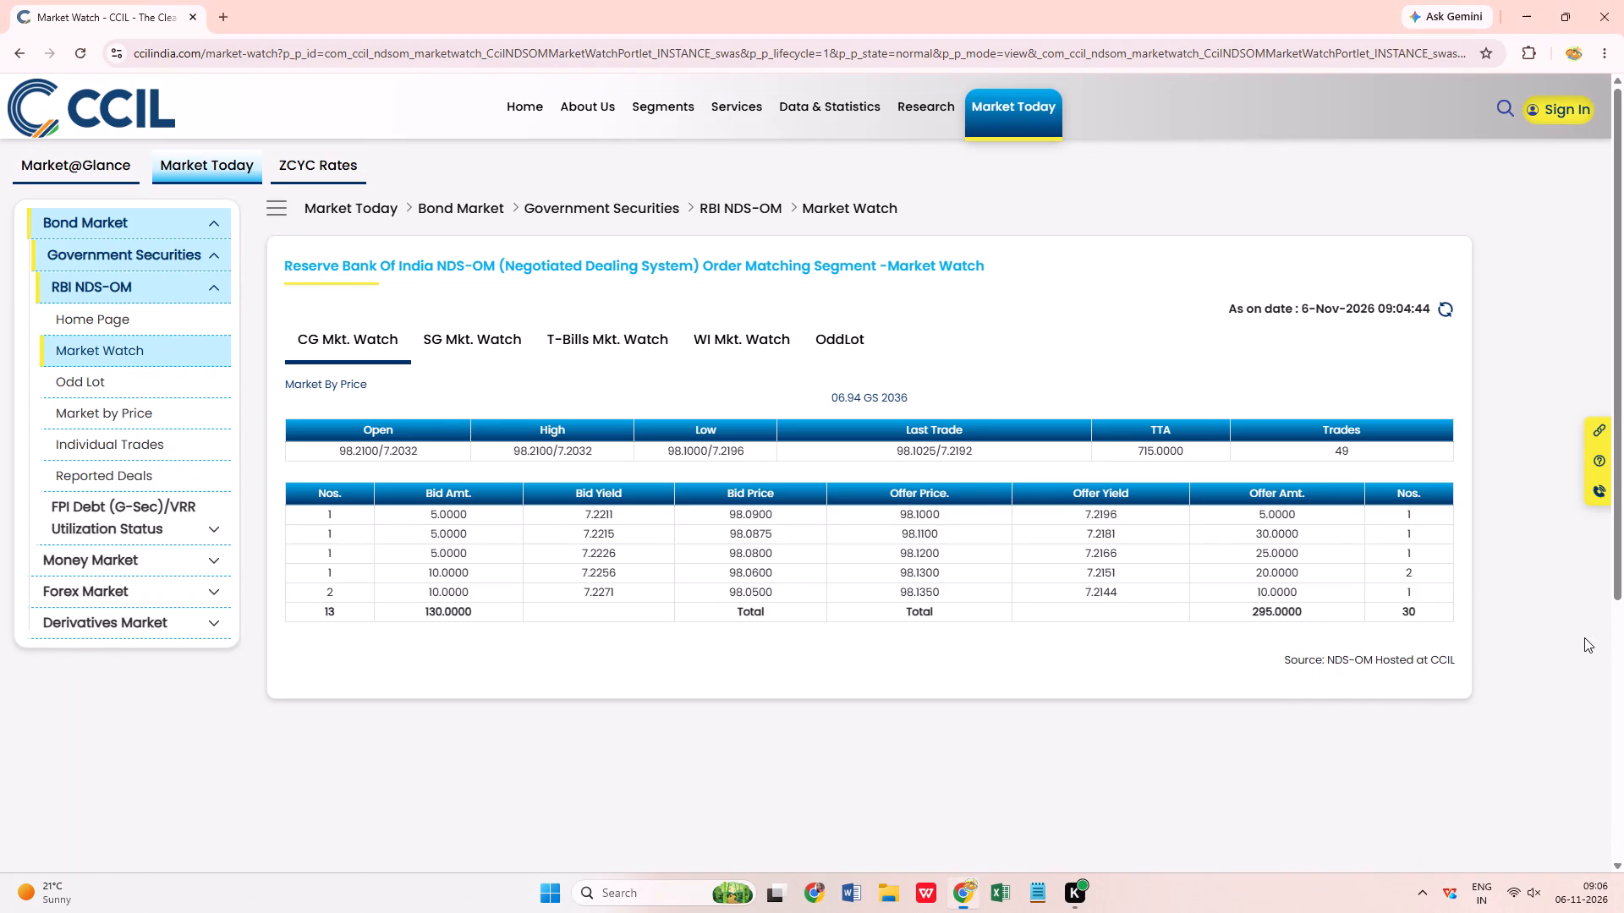
pyautogui.click(217, 24)
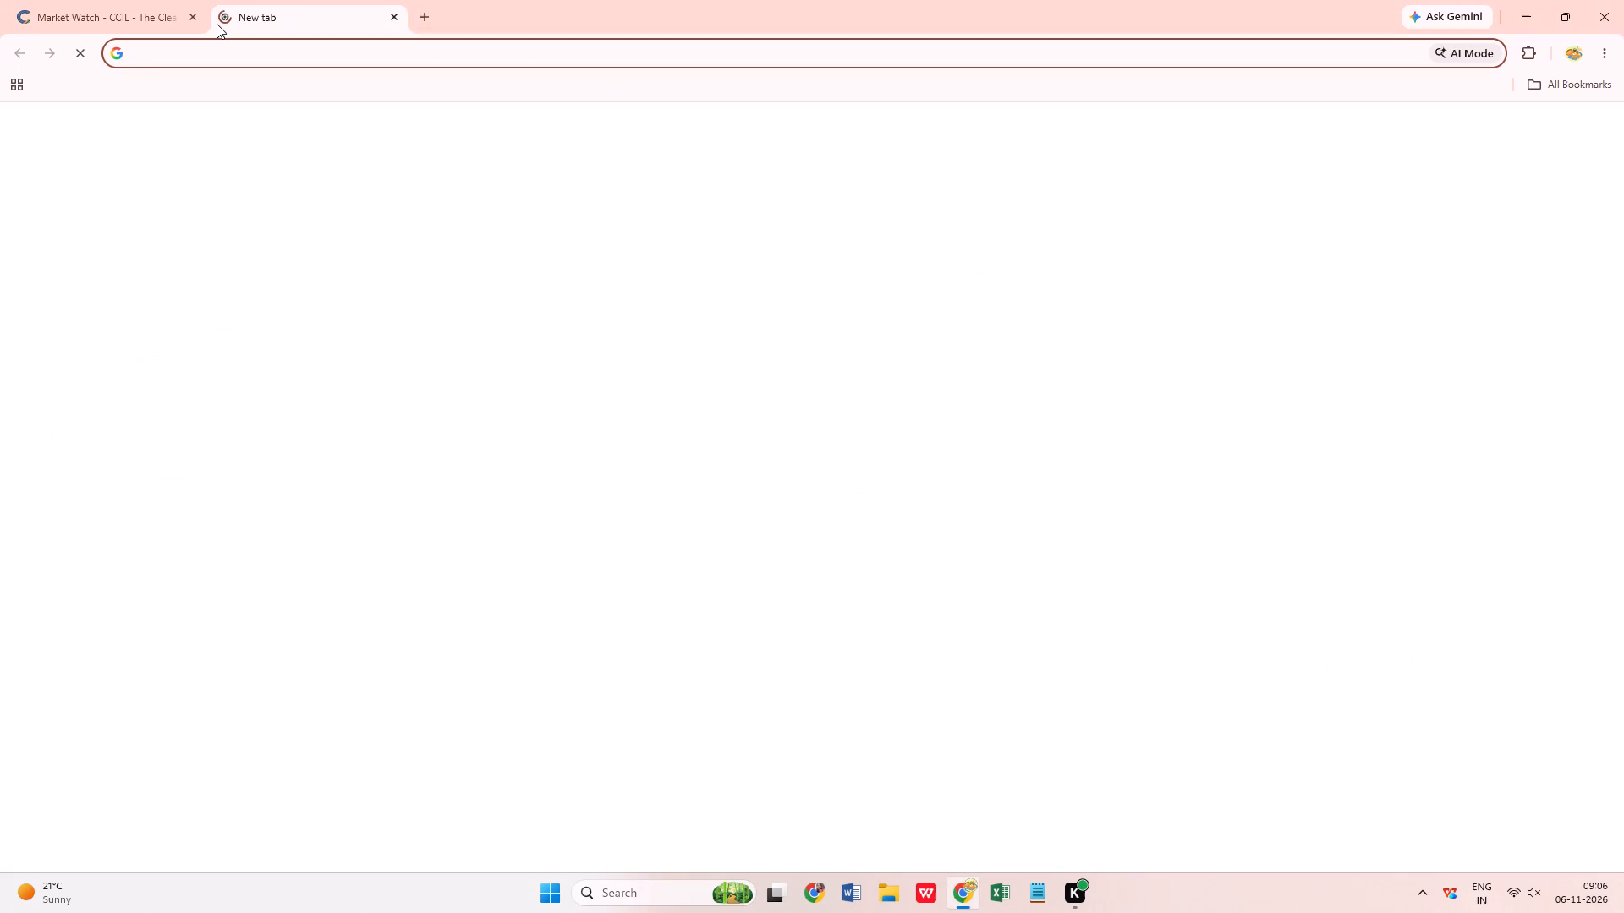
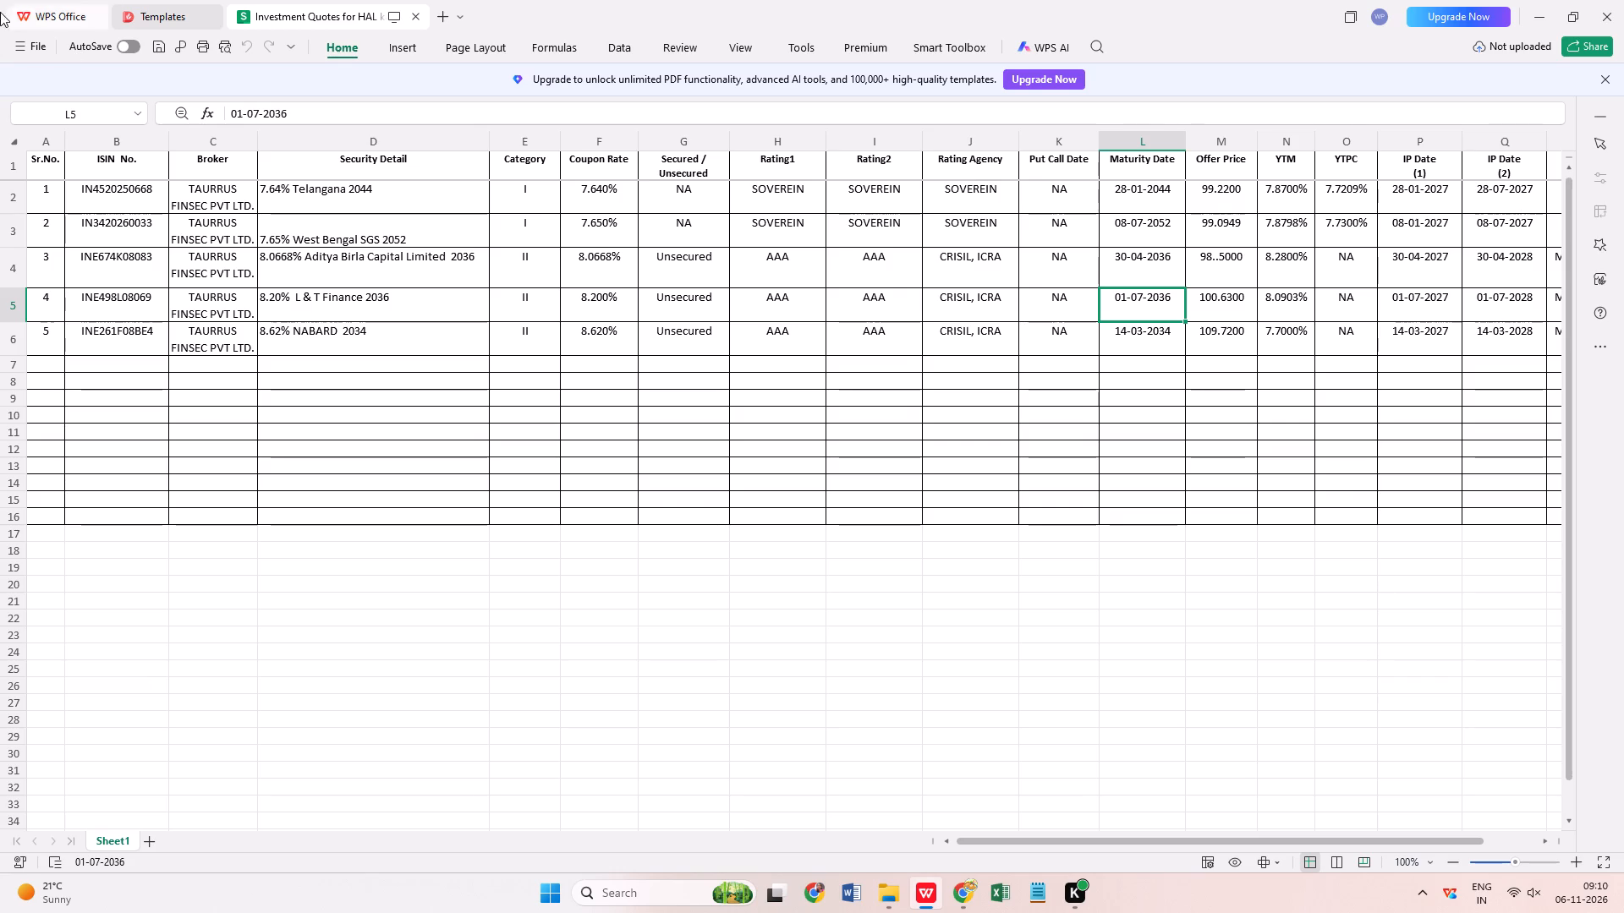
# In the Investment Quotes for HAL workbook in WPS Office, open Save As to save a copy of the file.
pyautogui.click(34, 44)
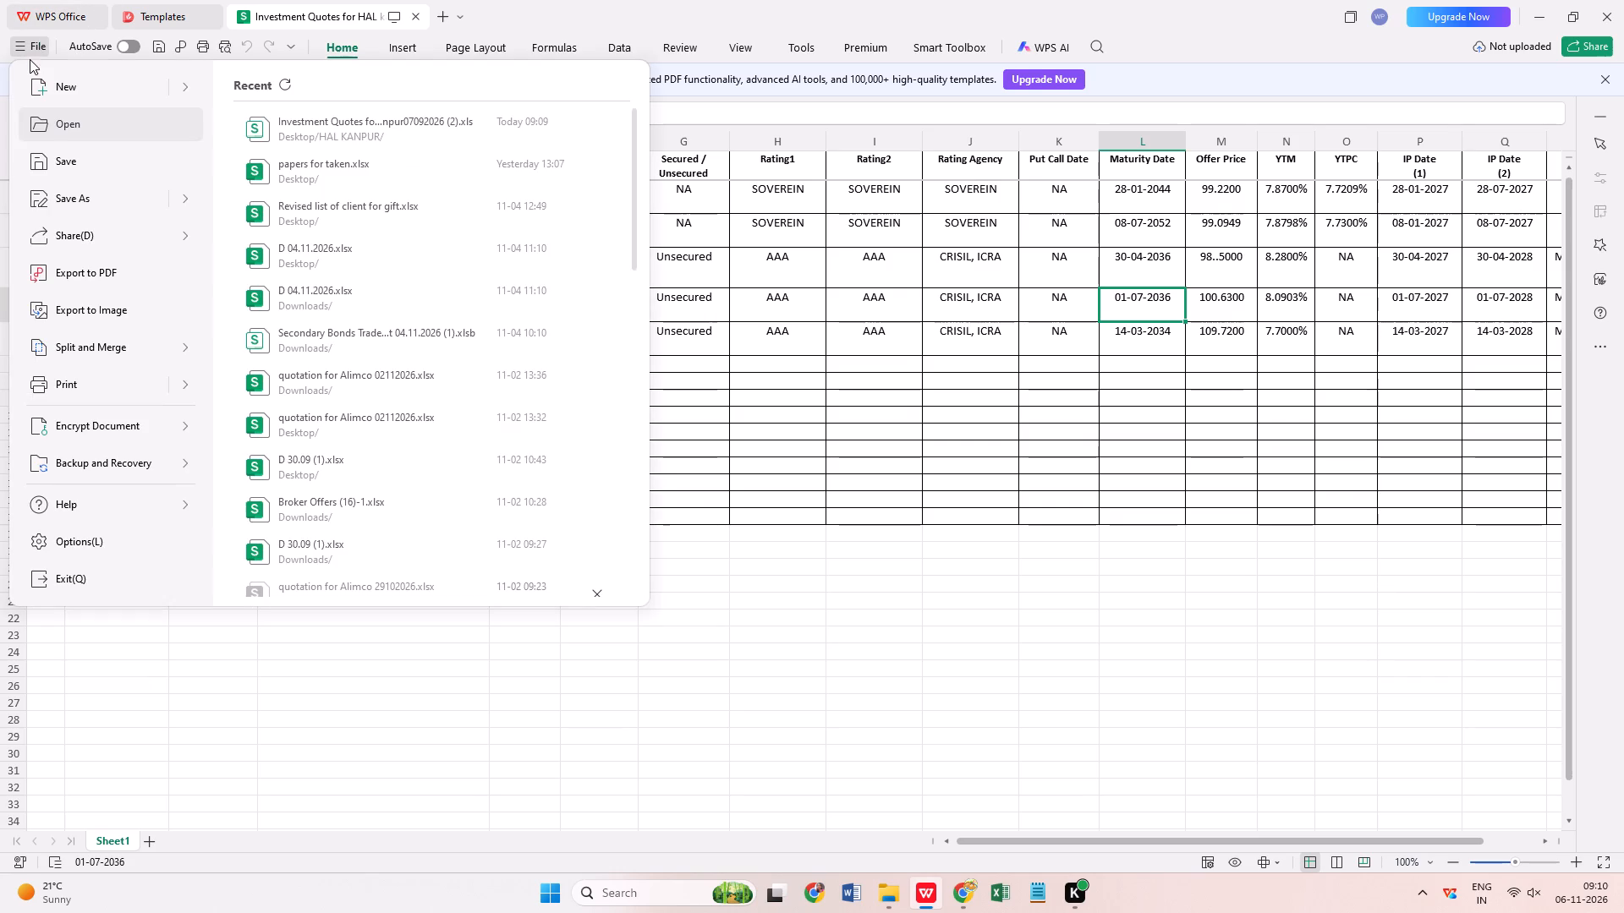
pyautogui.click(66, 194)
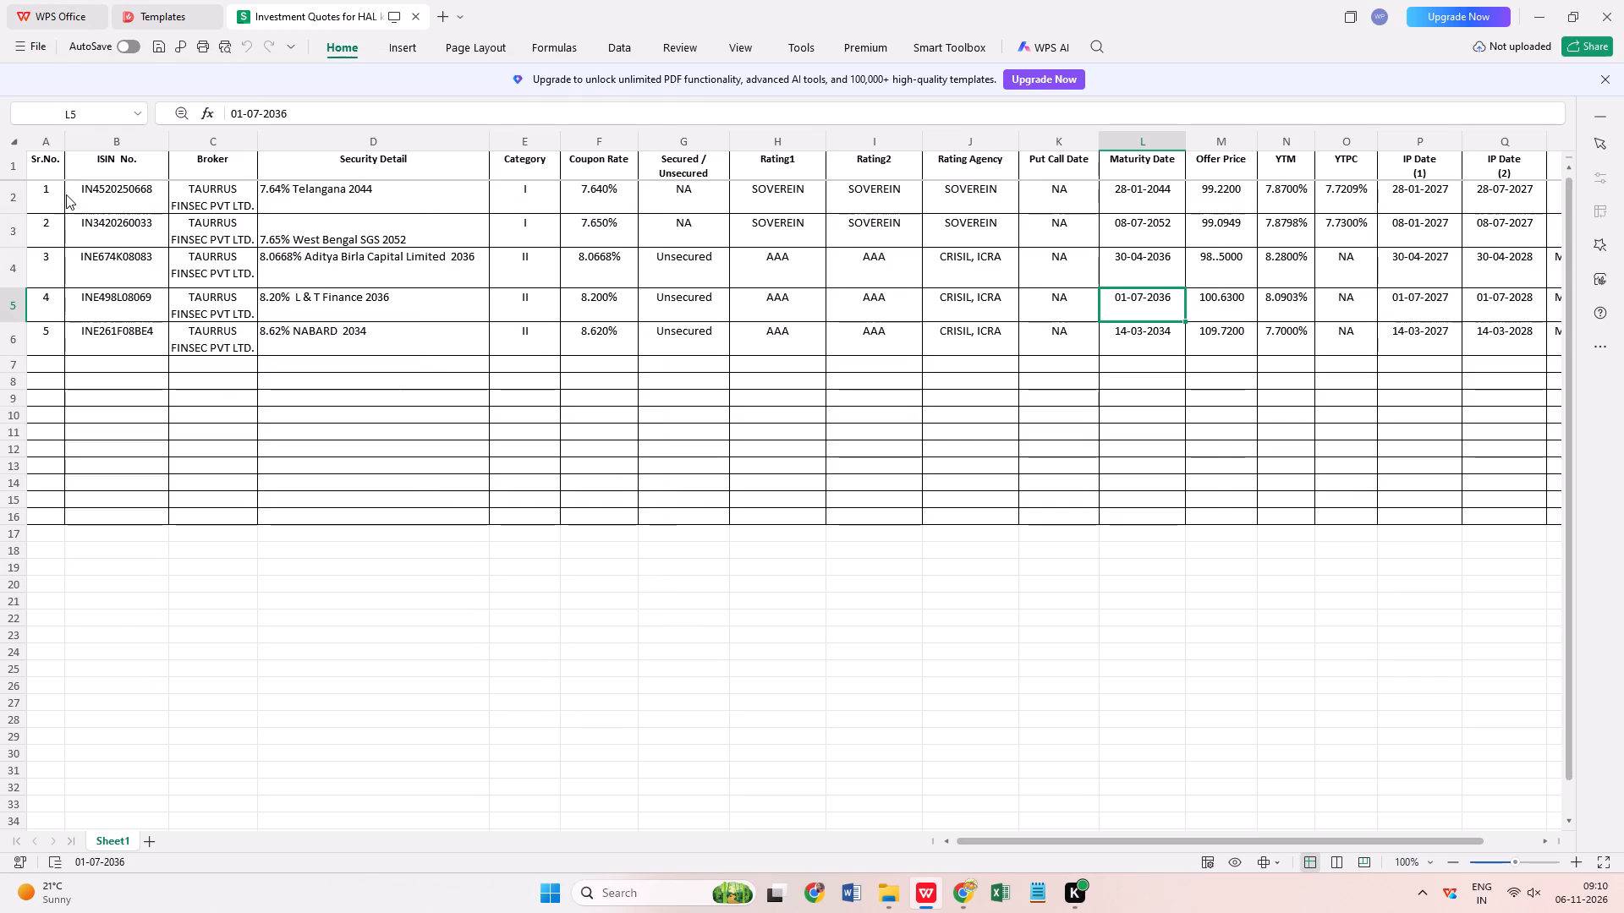
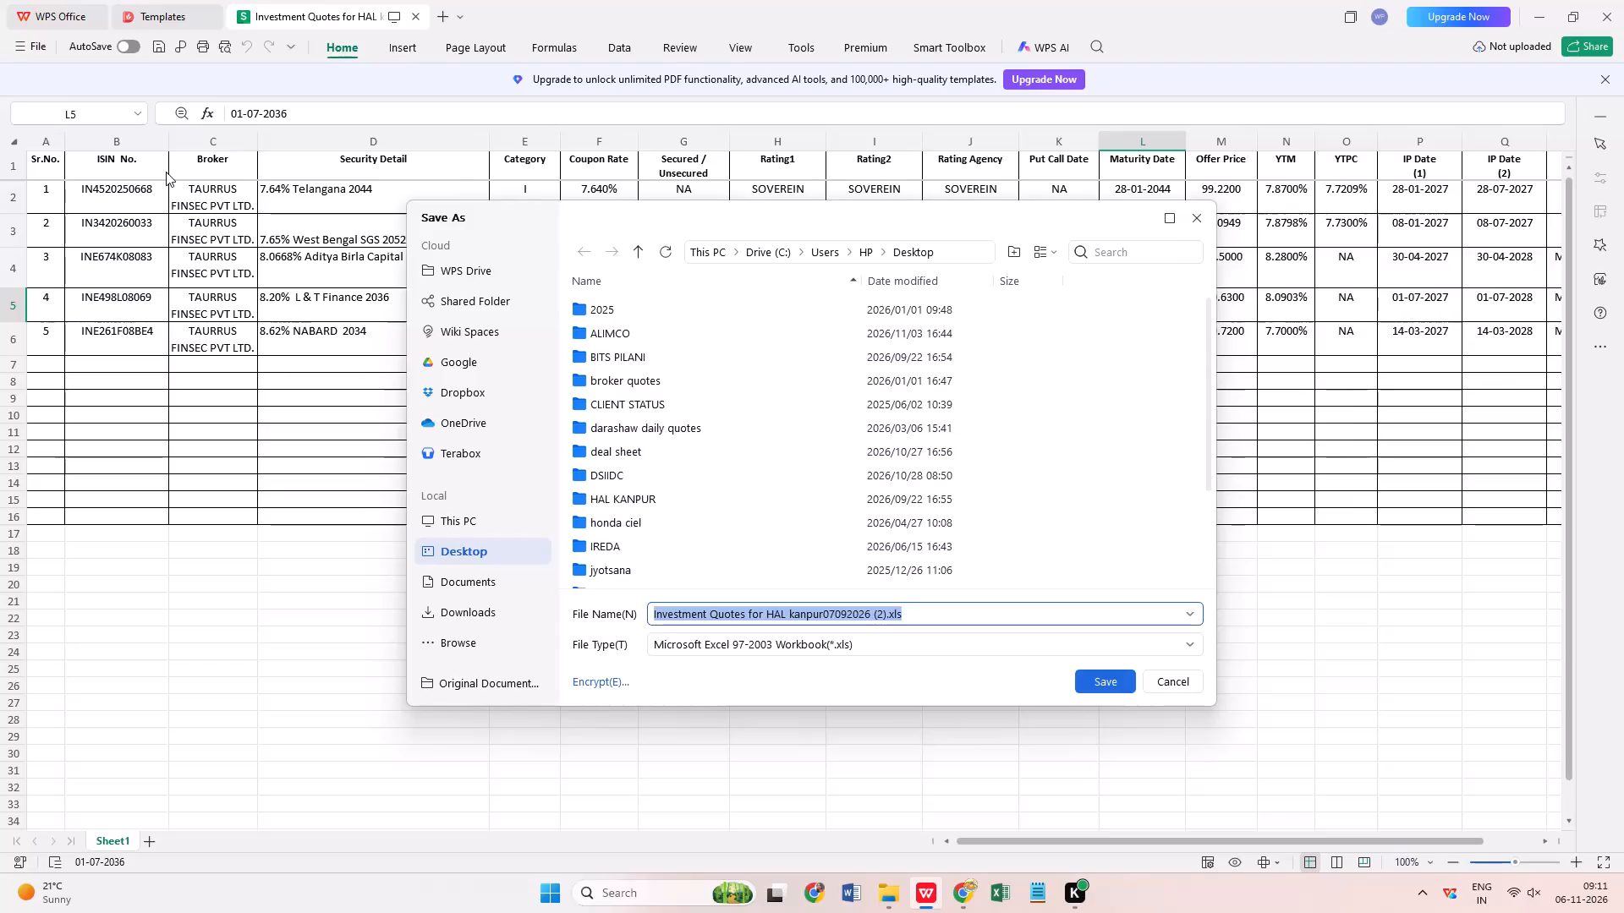
# Save the workbook copy to the Desktop under the file name Investment Quotes for HAL kanpur06092026 (2).xls.
pyautogui.click(838, 614)
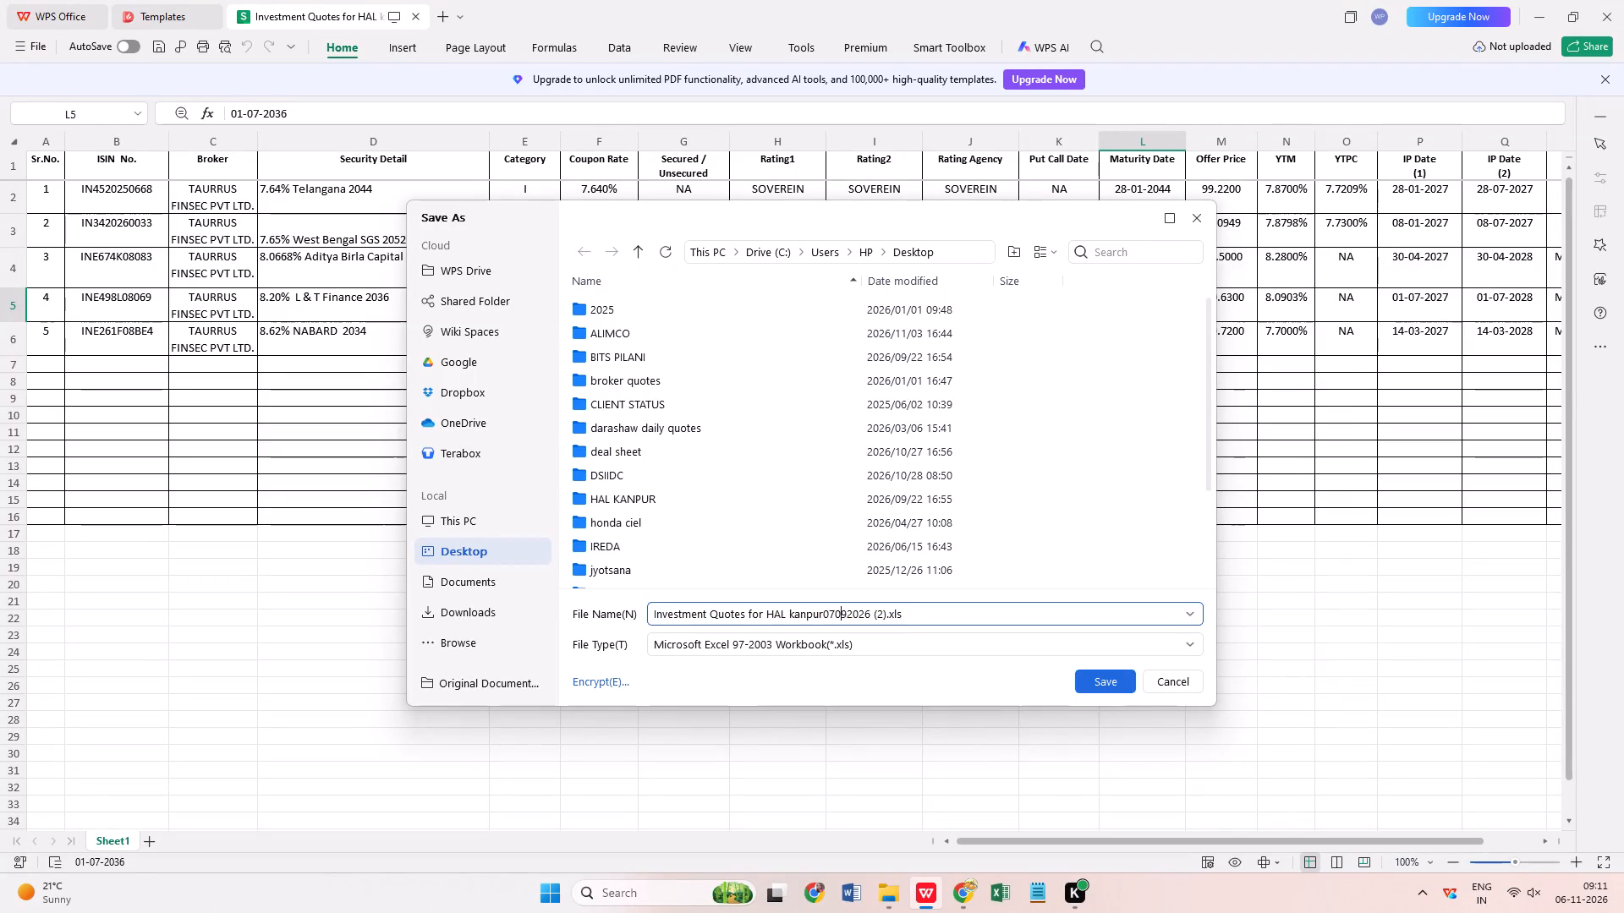
pyautogui.press('Left')
pyautogui.press('BackSpace')
pyautogui.press('6')
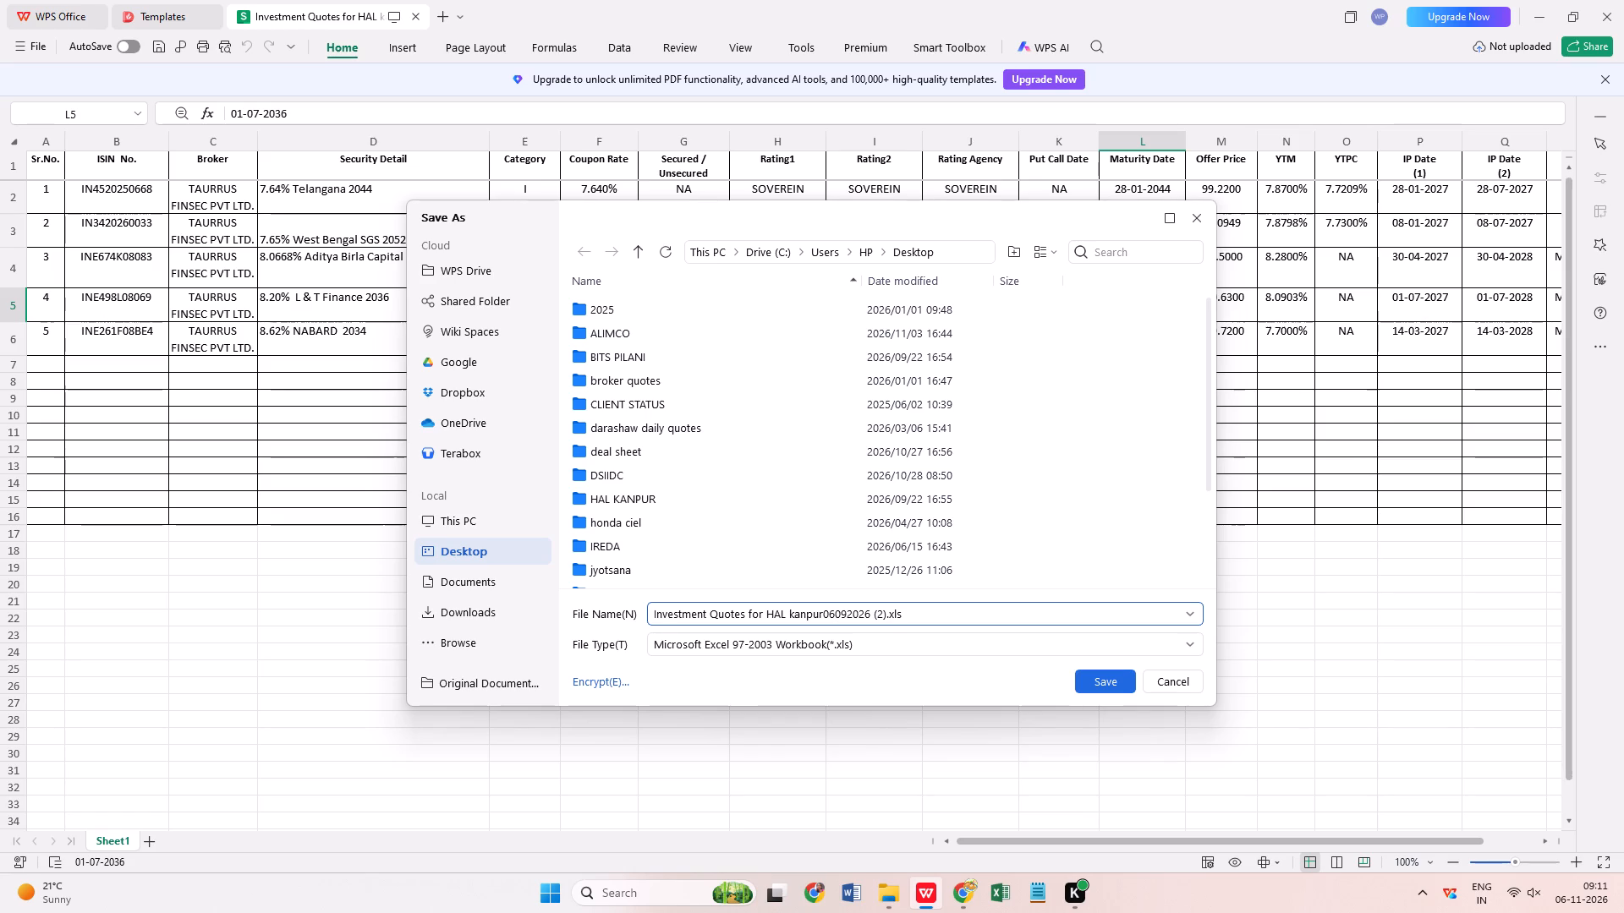
pyautogui.click(502, 552)
pyautogui.click(1118, 682)
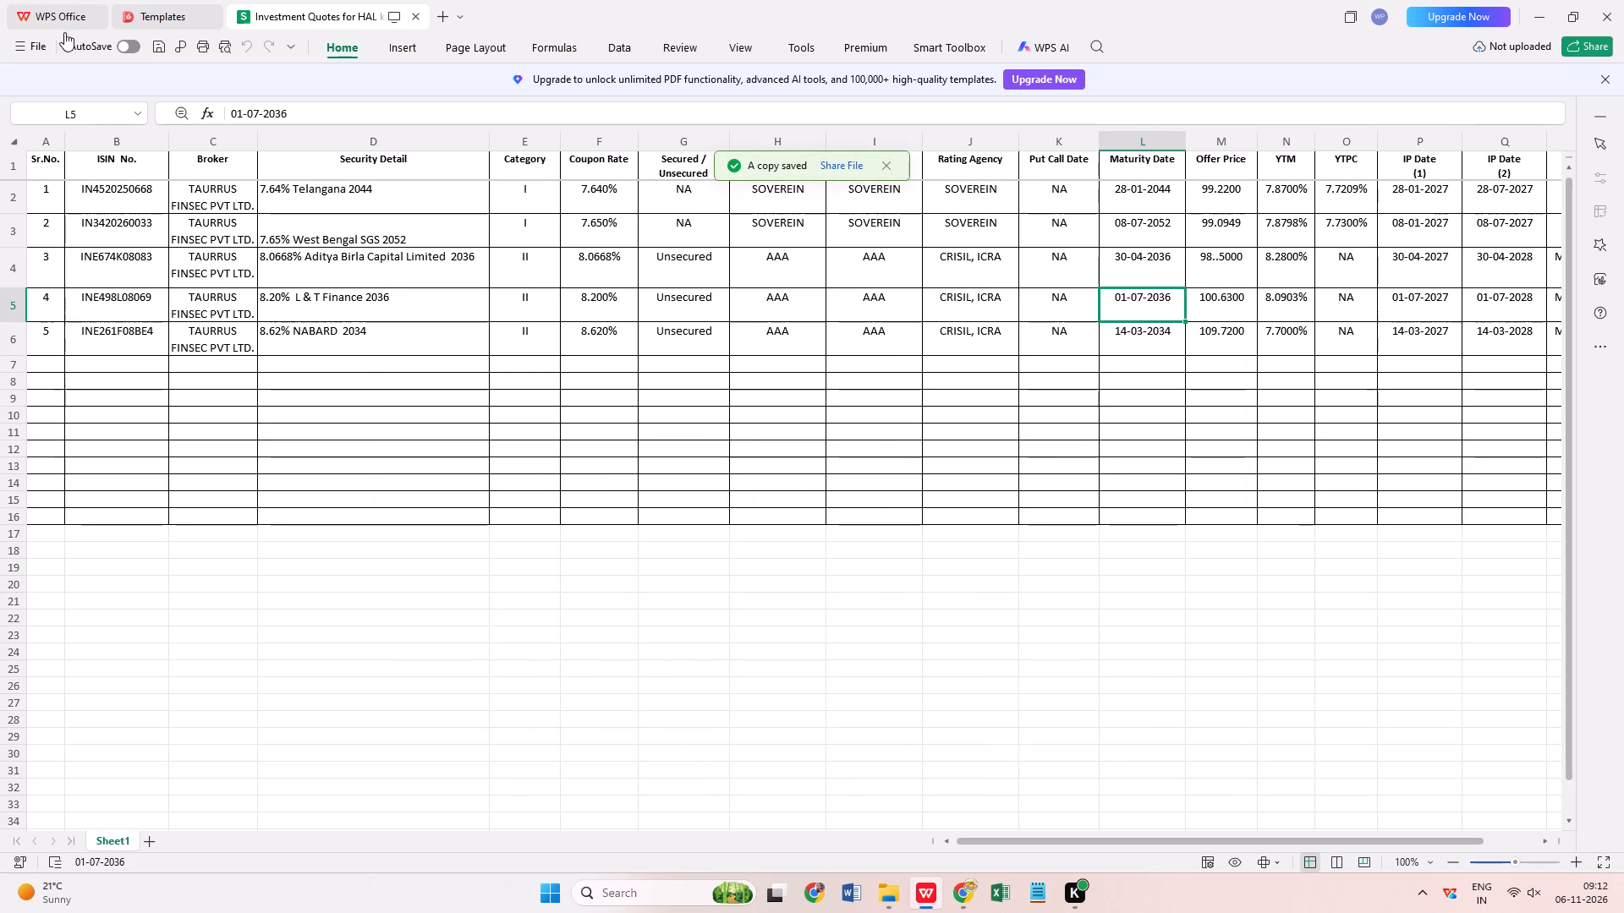
# Open Save As again for the workbook and delete the digits 609 from the date in the proposed file name.
pyautogui.moveTo(30, 43); pyautogui.dragTo(33, 53)
pyautogui.click(44, 195)
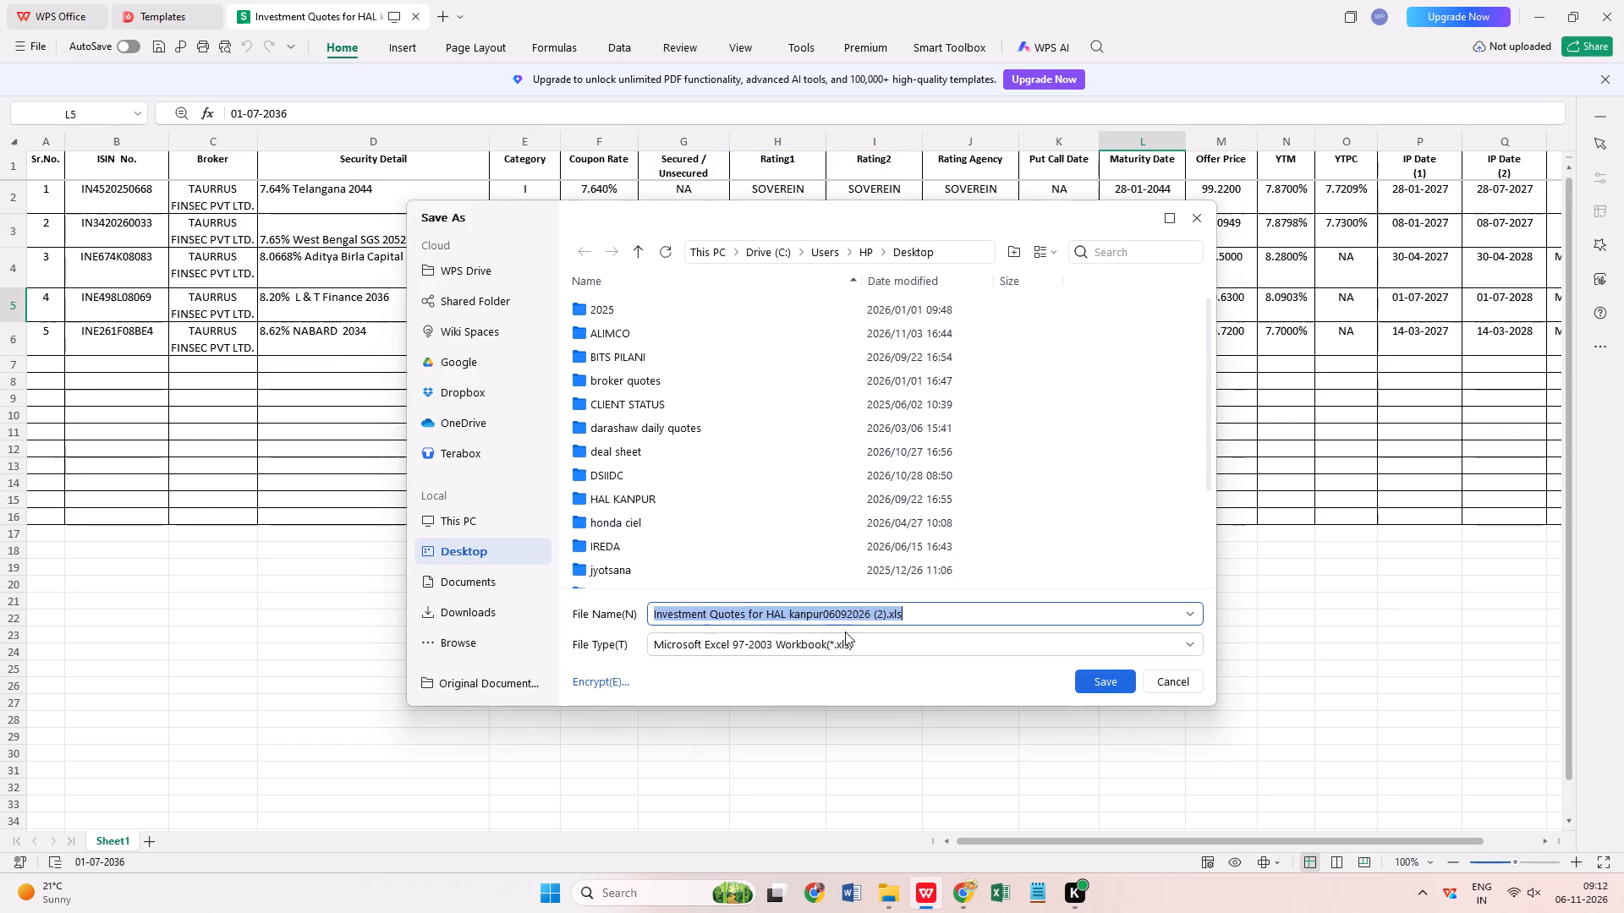
pyautogui.click(847, 614)
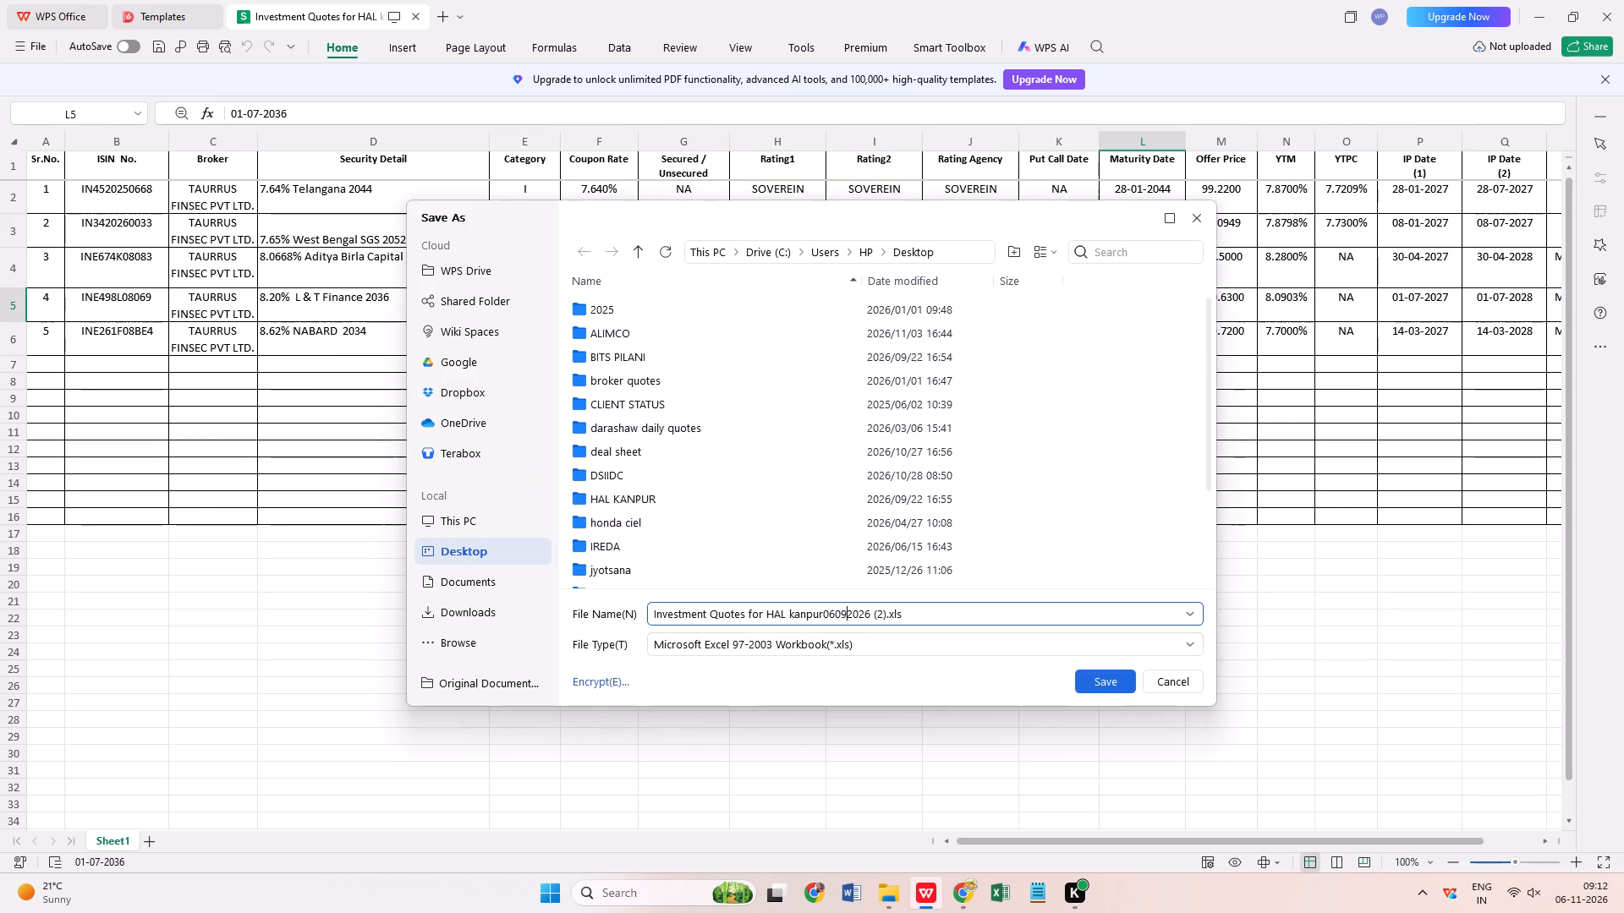
pyautogui.press('BackSpace')
pyautogui.press('BackSpace')
pyautogui.press('BackSpace')
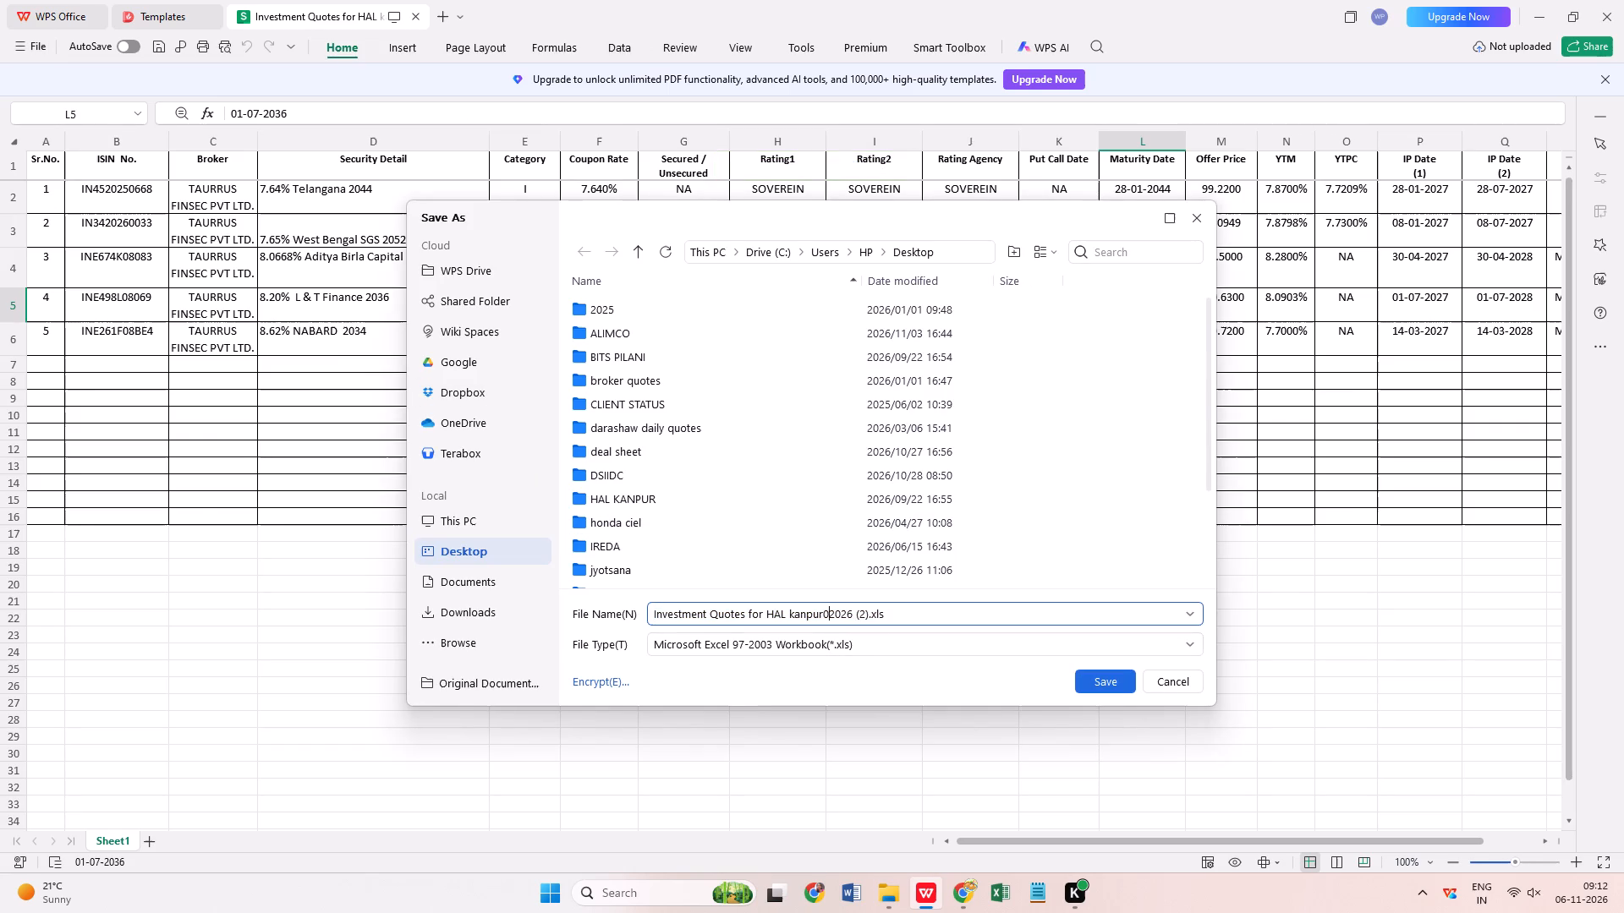
# Complete the date in the file name with 611 and save the copy as Investment Quotes for HAL kanpur06112026 (2).xls on the Desktop.
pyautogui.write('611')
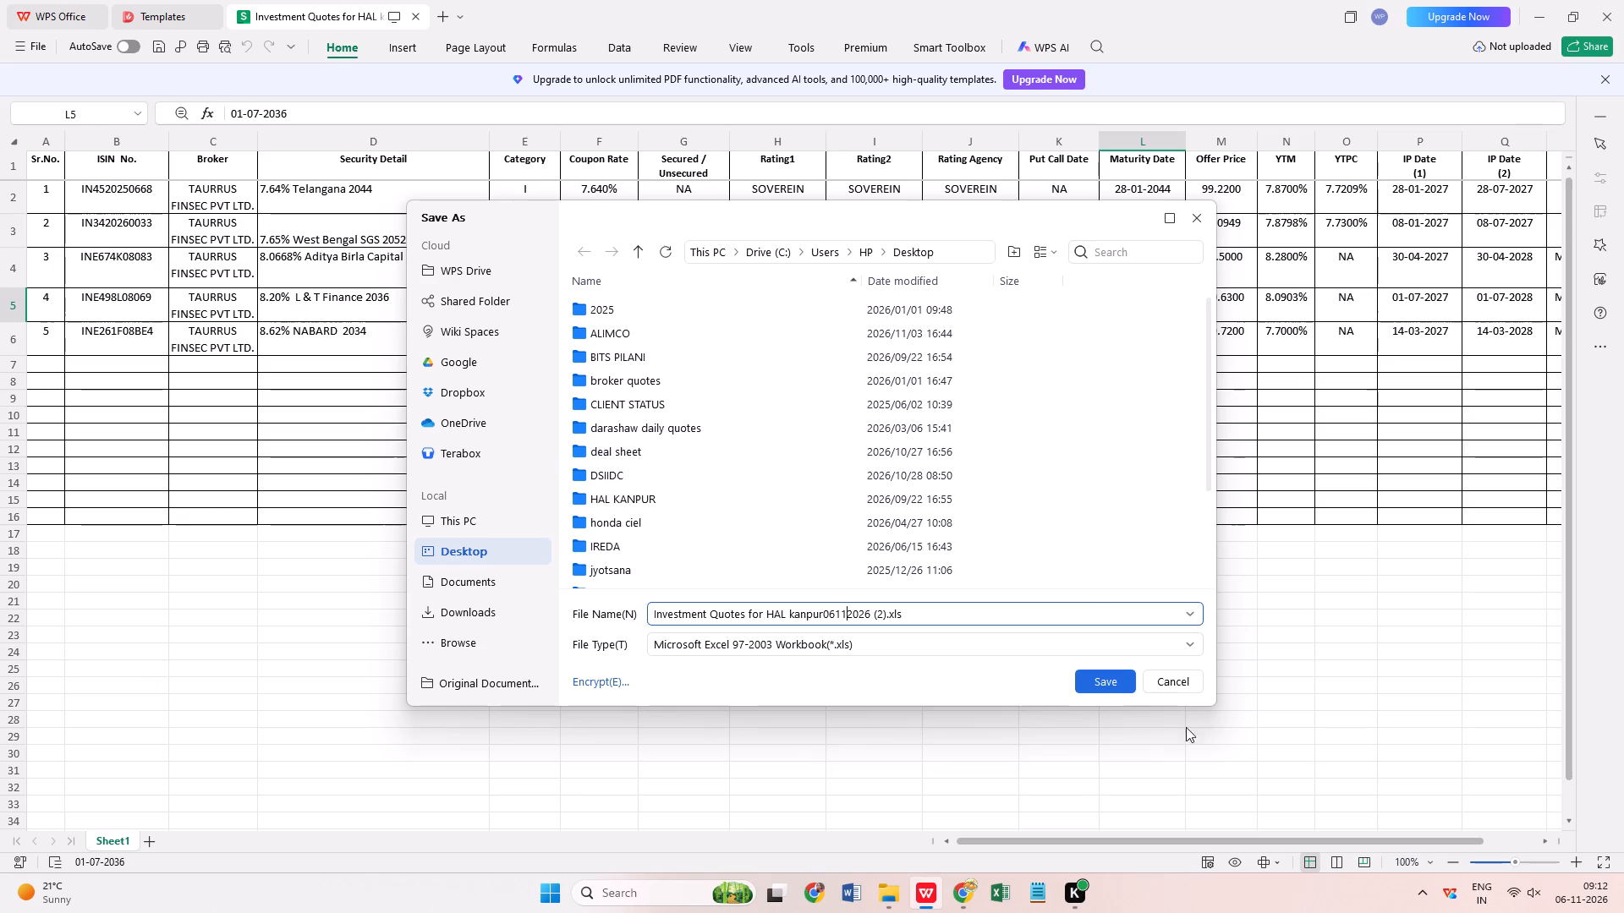
pyautogui.click(1084, 683)
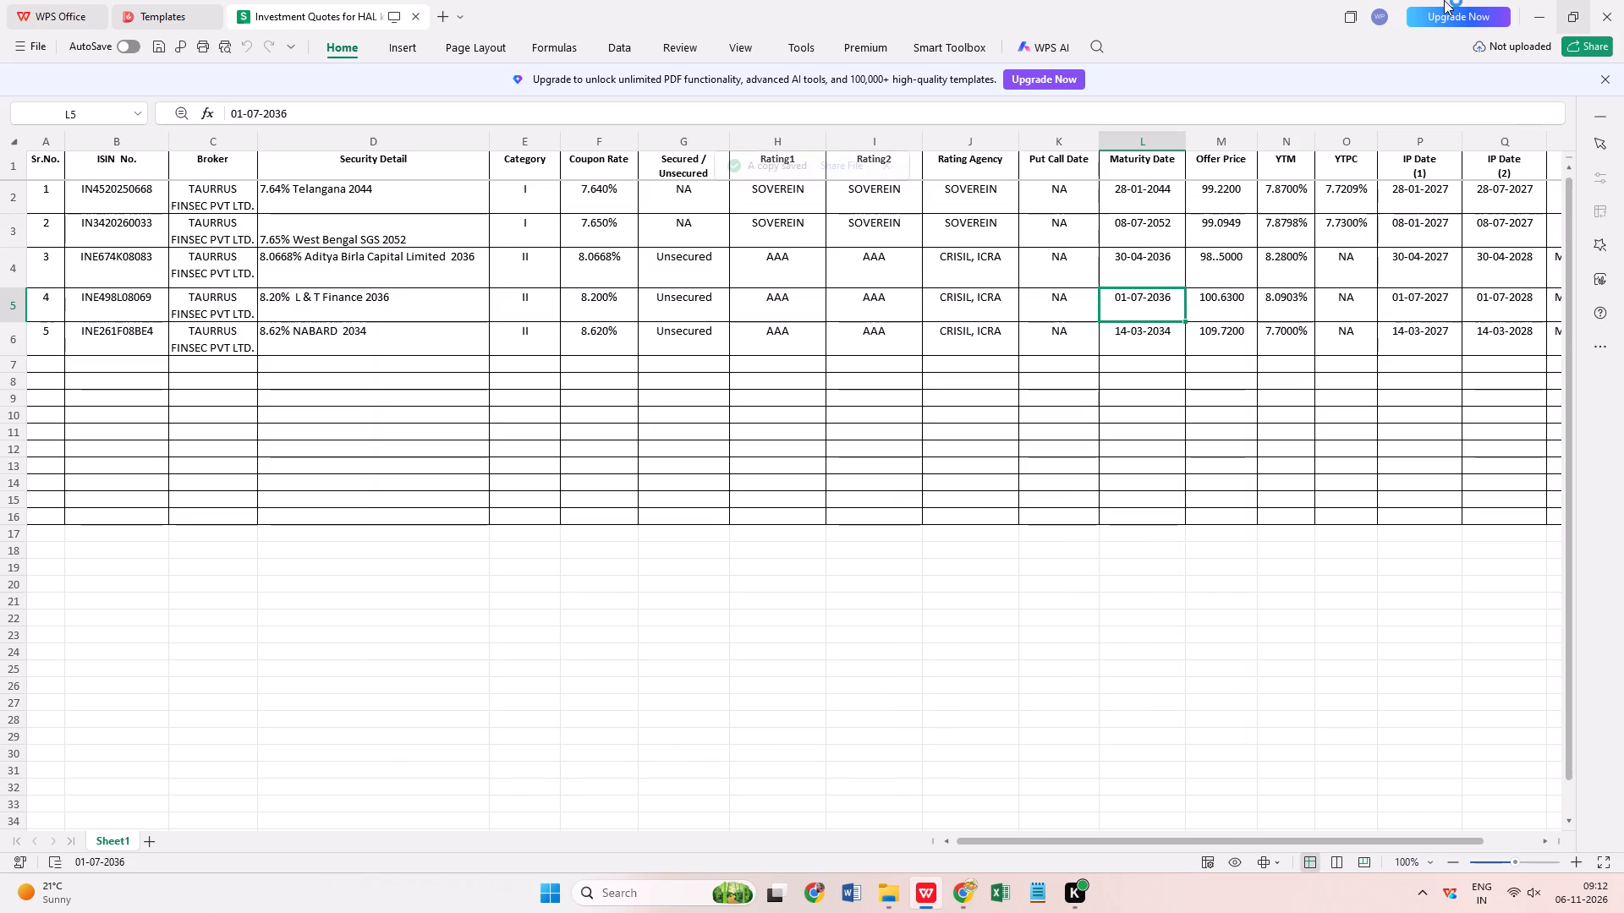
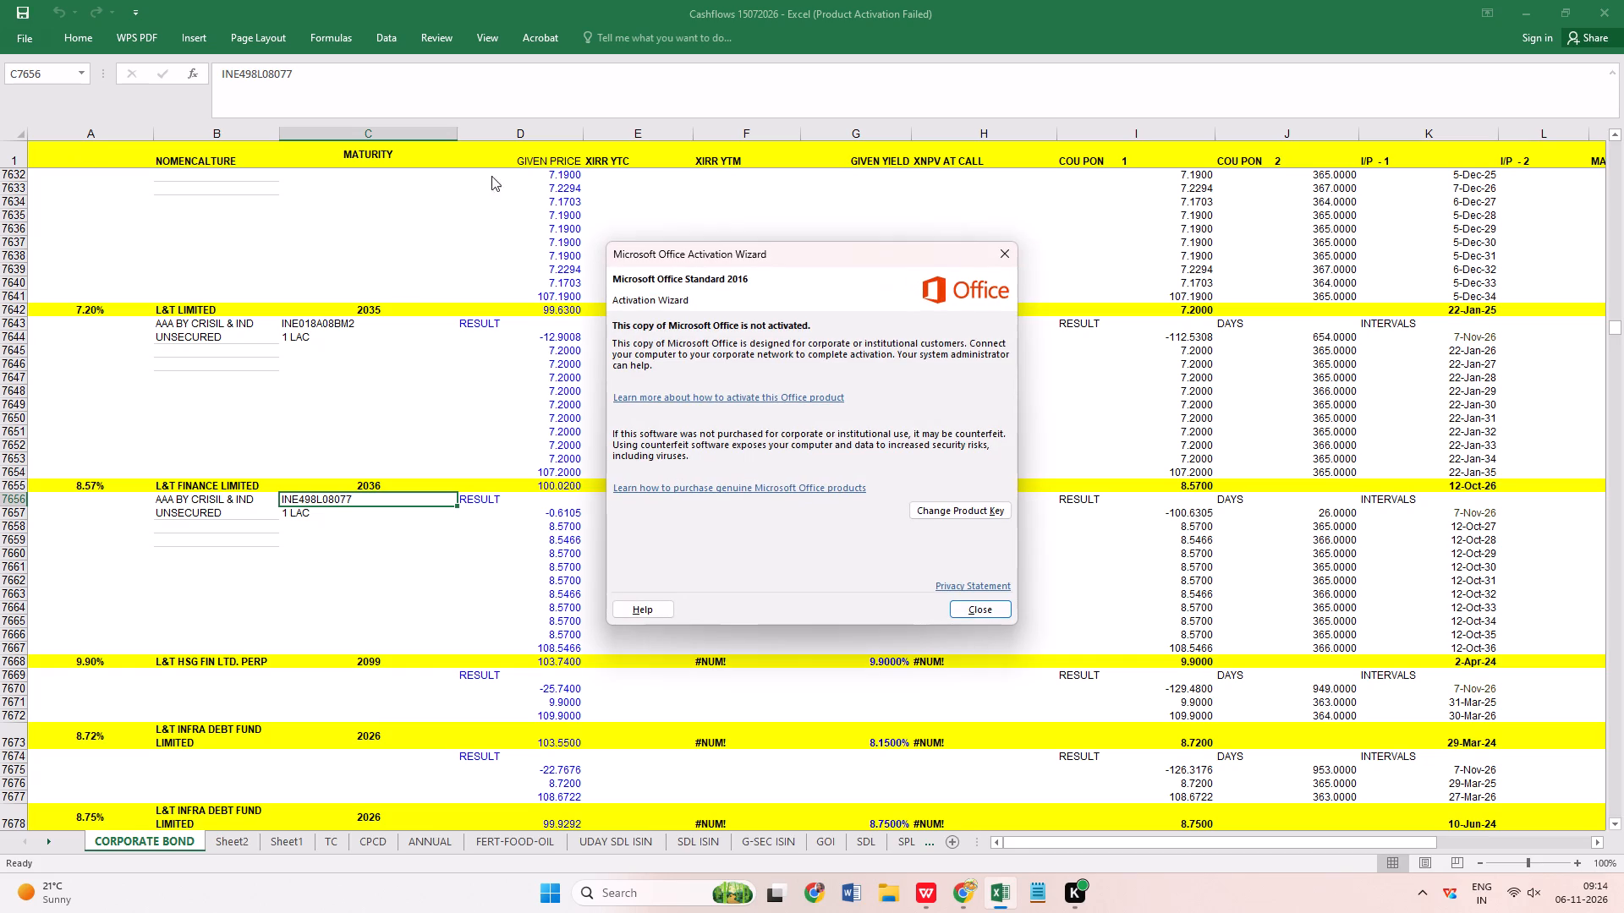
# Dismiss the Office activation notice and, on the SDL sheet of the Cashflows workbook, copy row 3603 into row 3612.
pyautogui.click(973, 610)
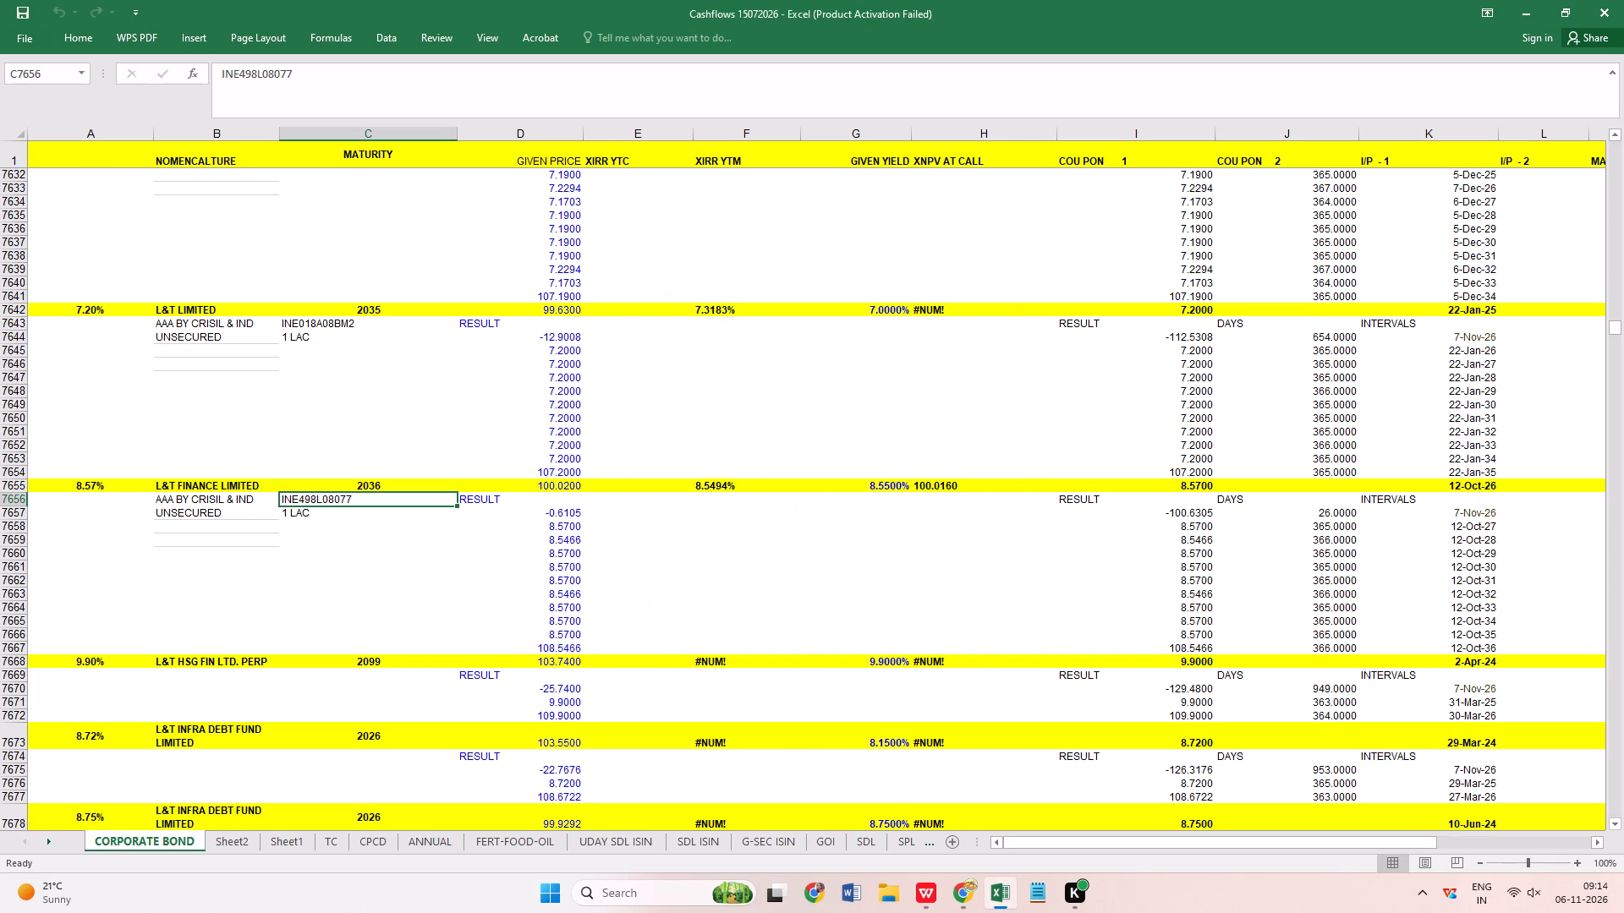
pyautogui.click(870, 845)
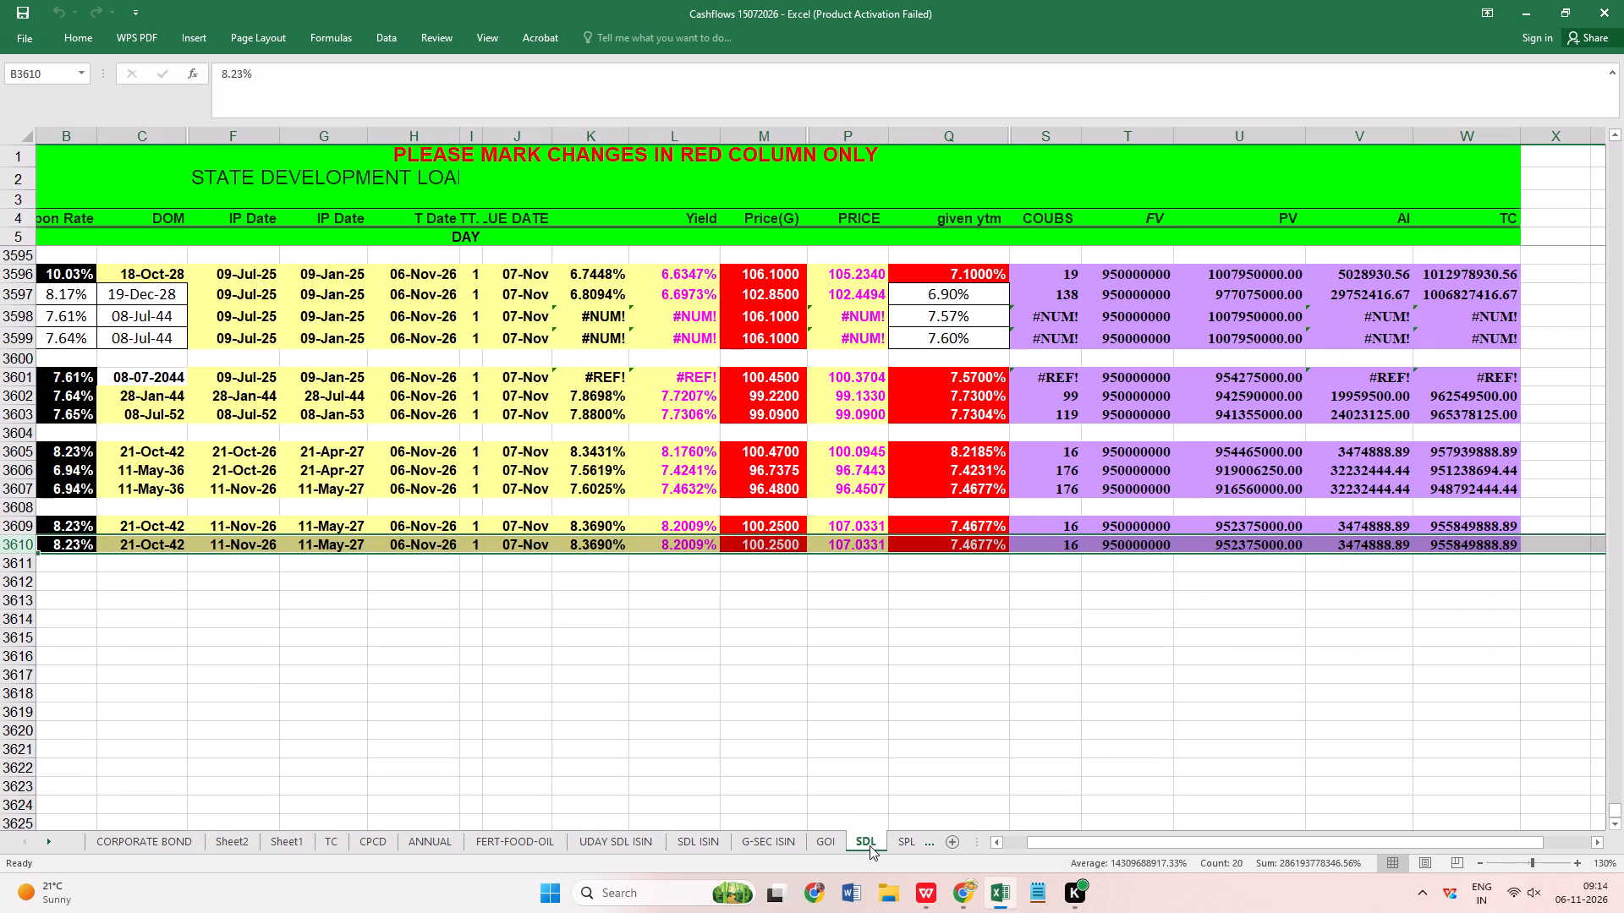
pyautogui.click(129, 590)
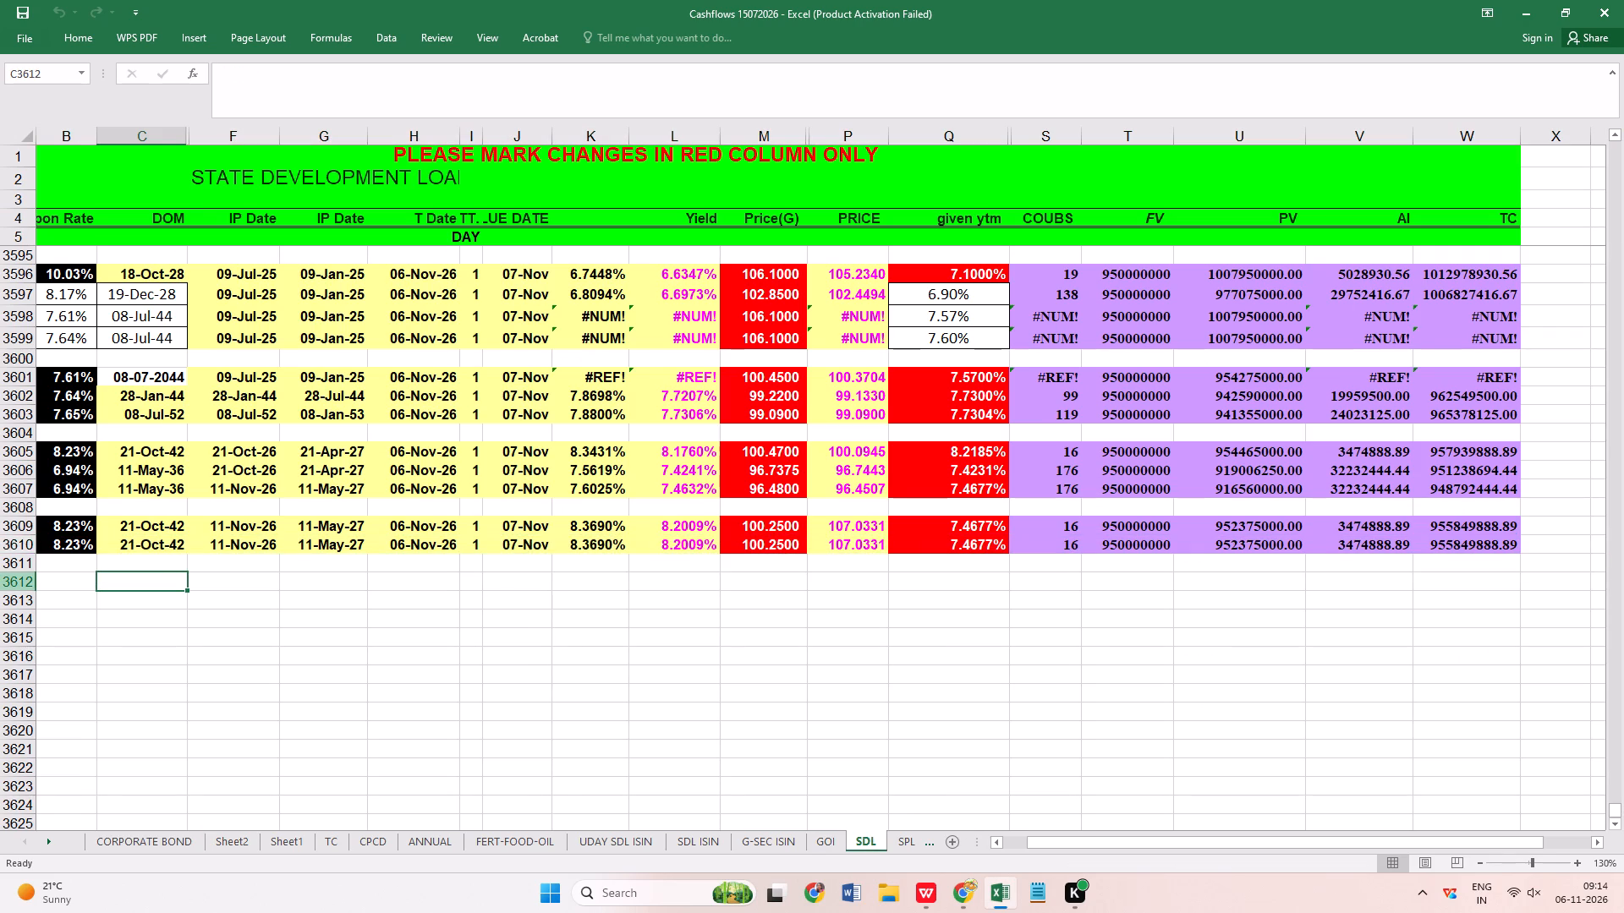
pyautogui.click(55, 584)
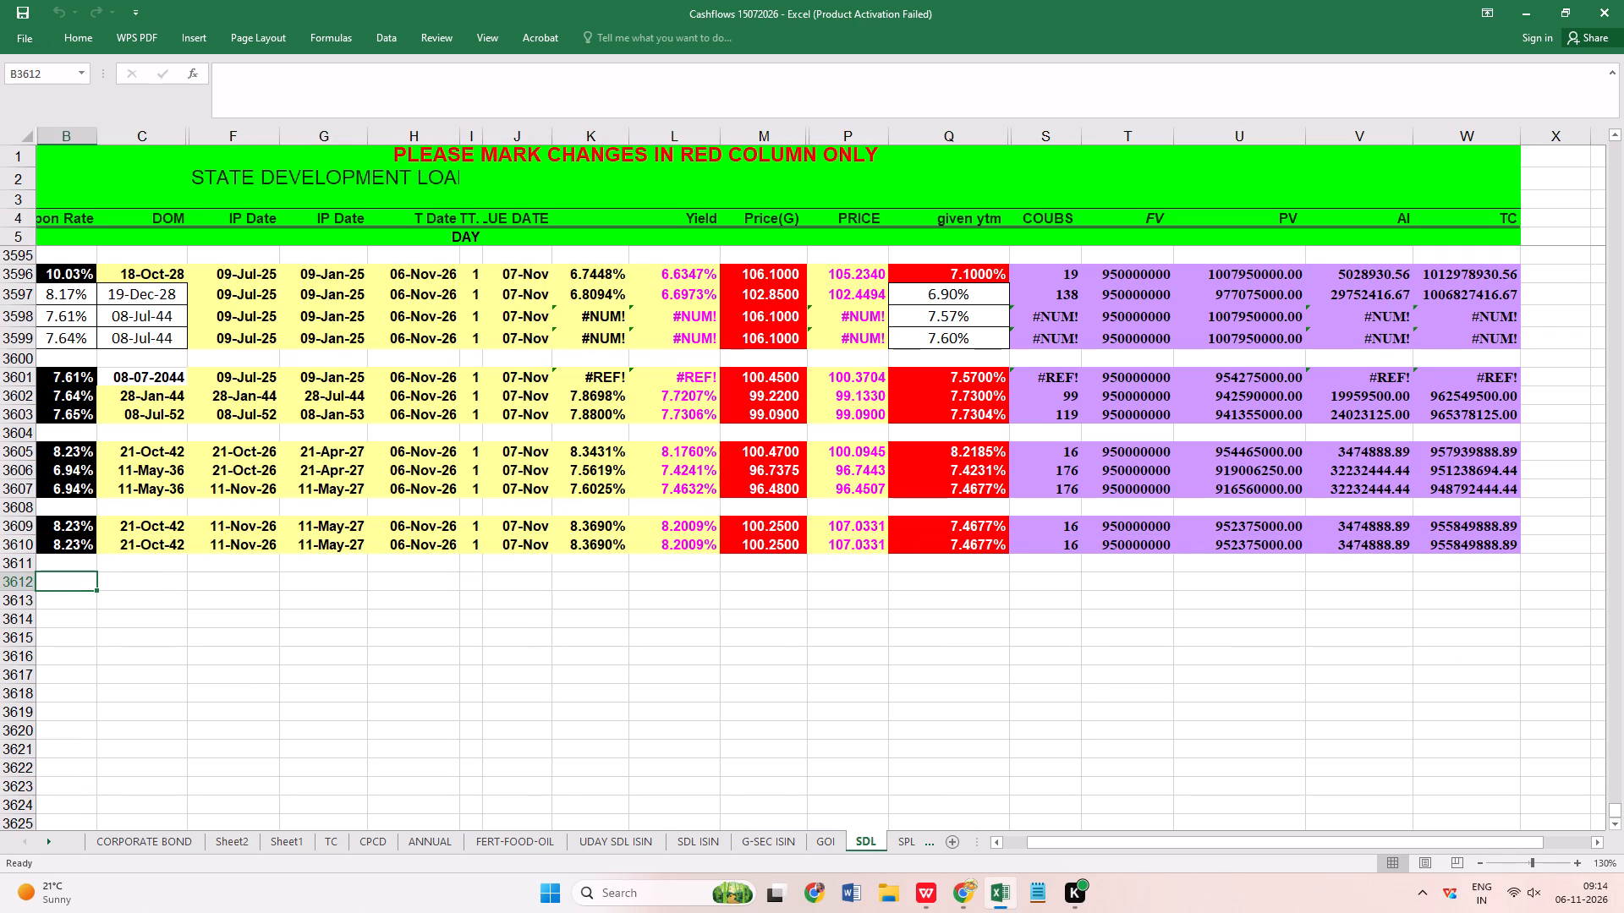
pyautogui.click(14, 413)
pyautogui.hotkey('ctrl', 'c')
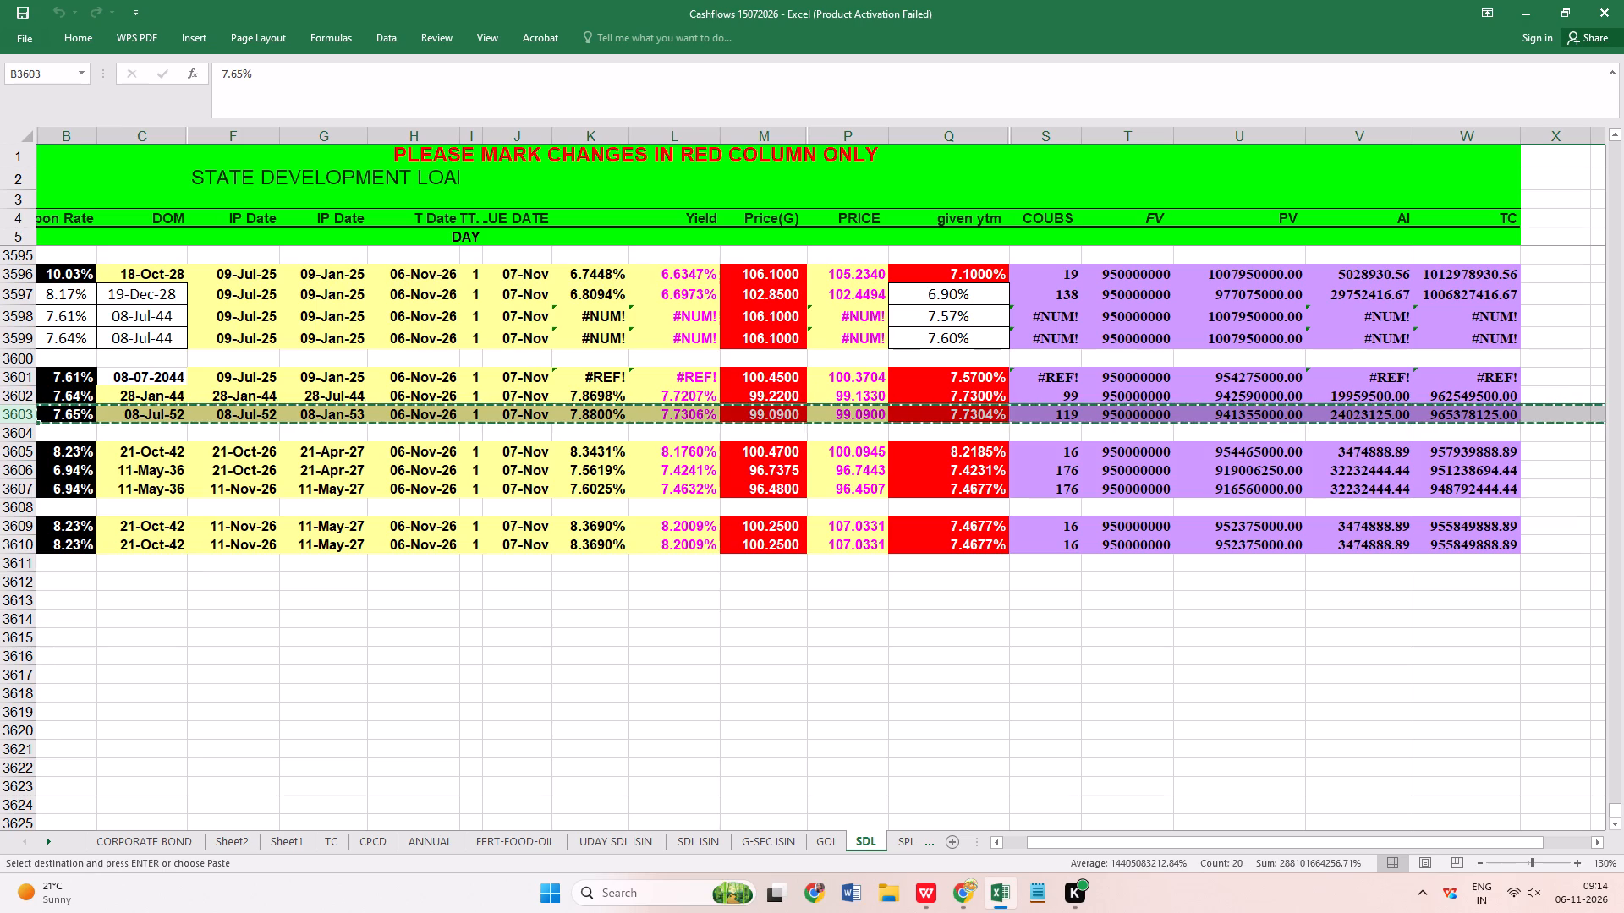
pyautogui.click(22, 582)
pyautogui.hotkey('ctrl', 'v')
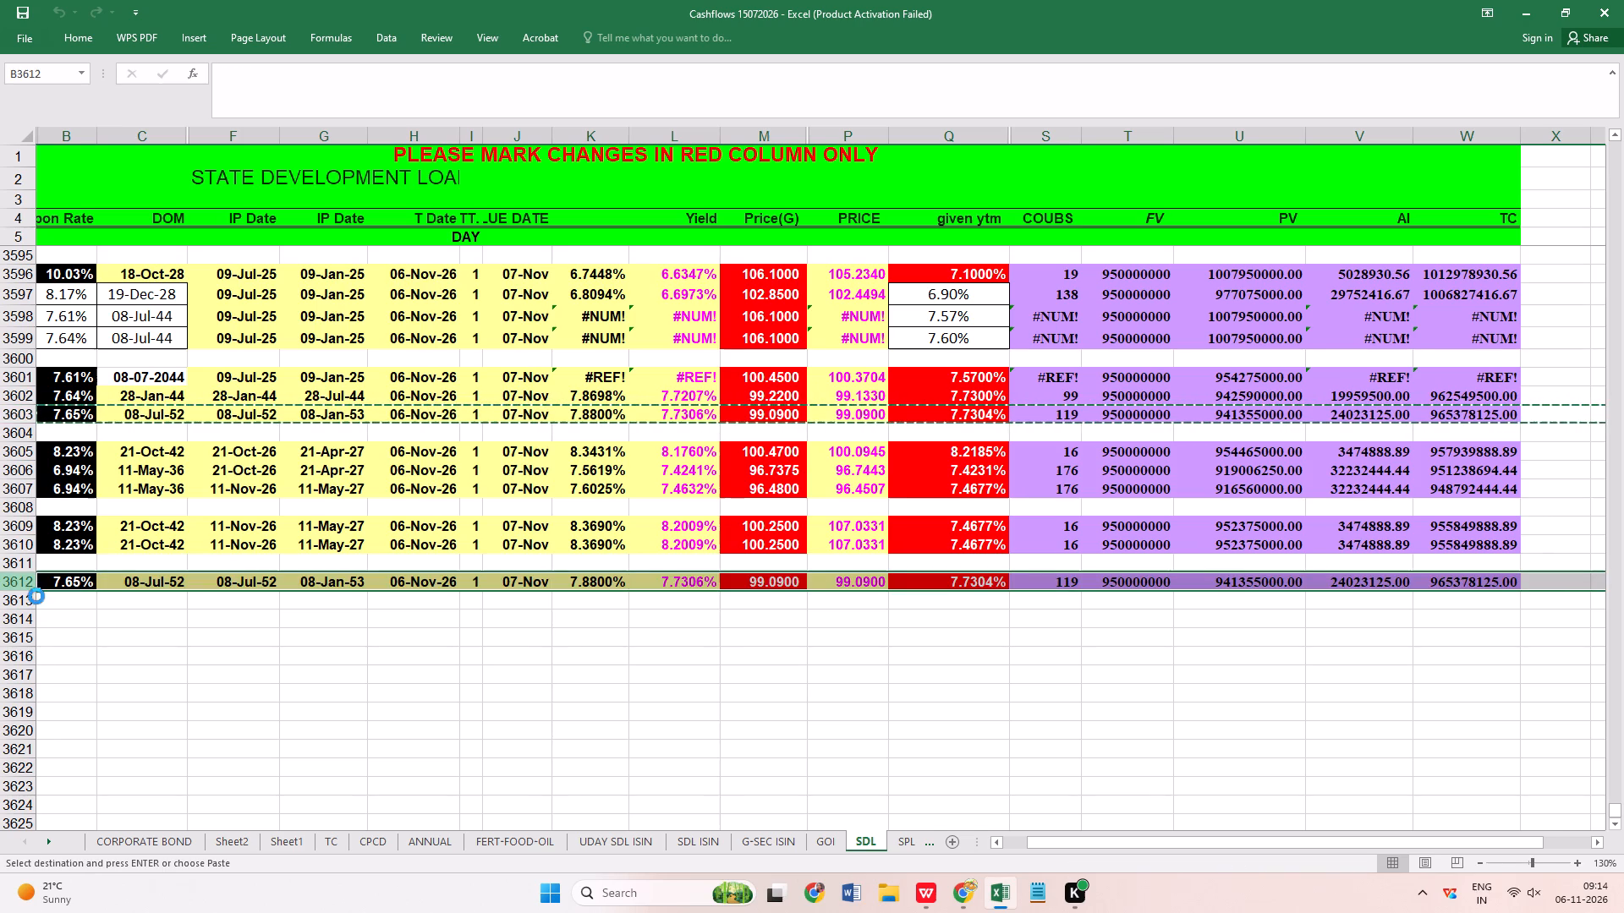
# In row 3612, set the coupon rate to 6.94% and the DOM date to 11/05/2036.
pyautogui.click(69, 586)
pyautogui.write('6.94')
pyautogui.press('Return')
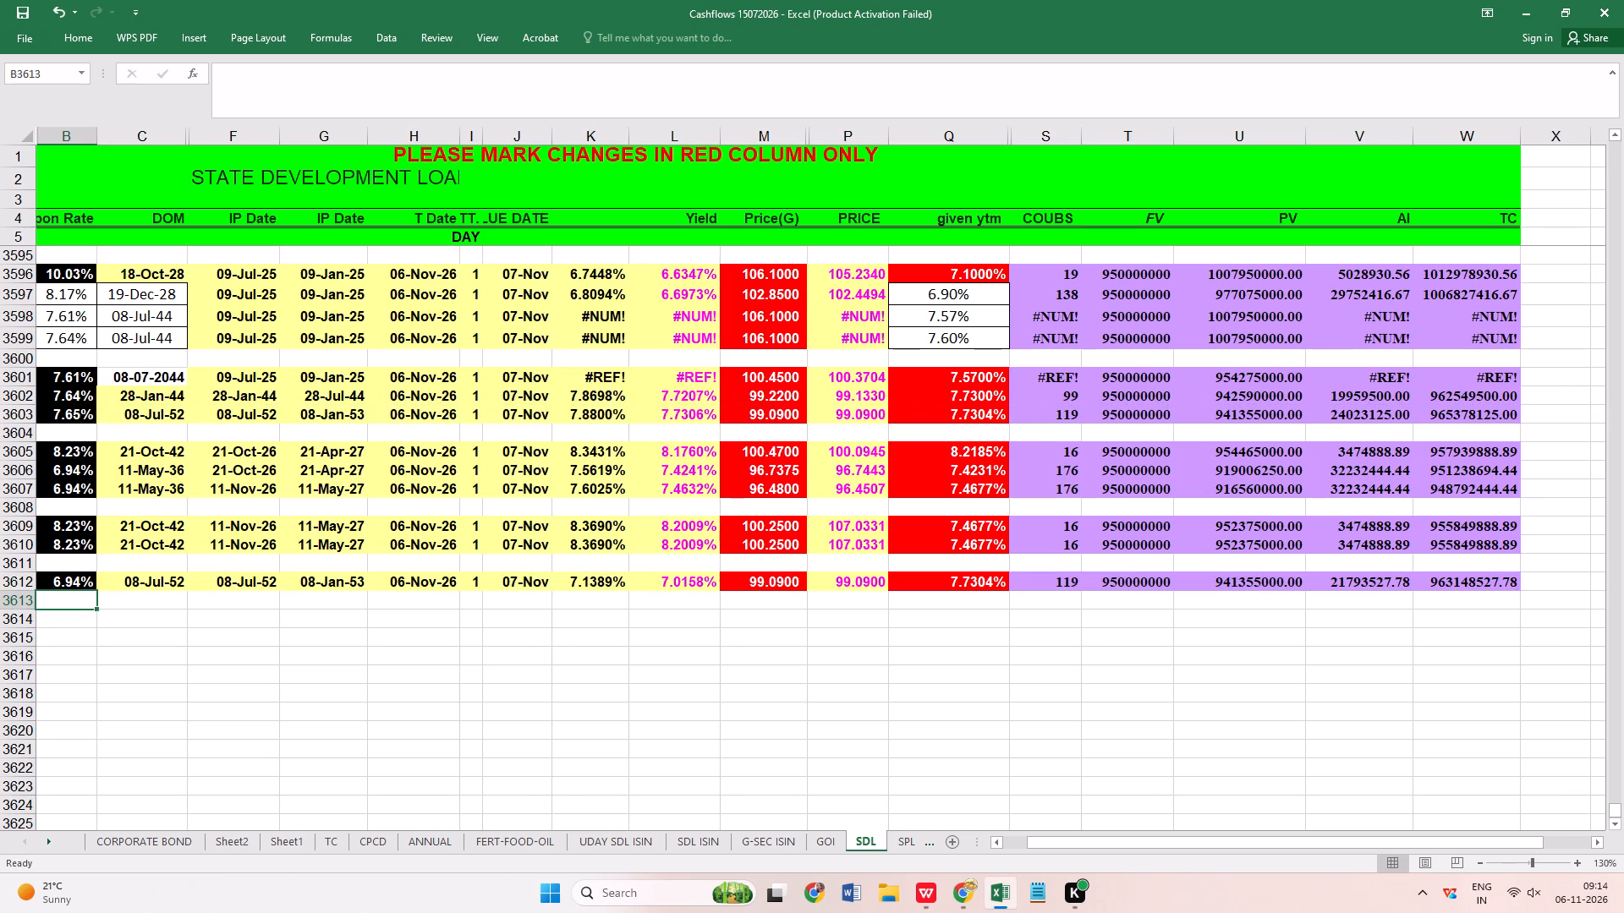
pyautogui.click(159, 586)
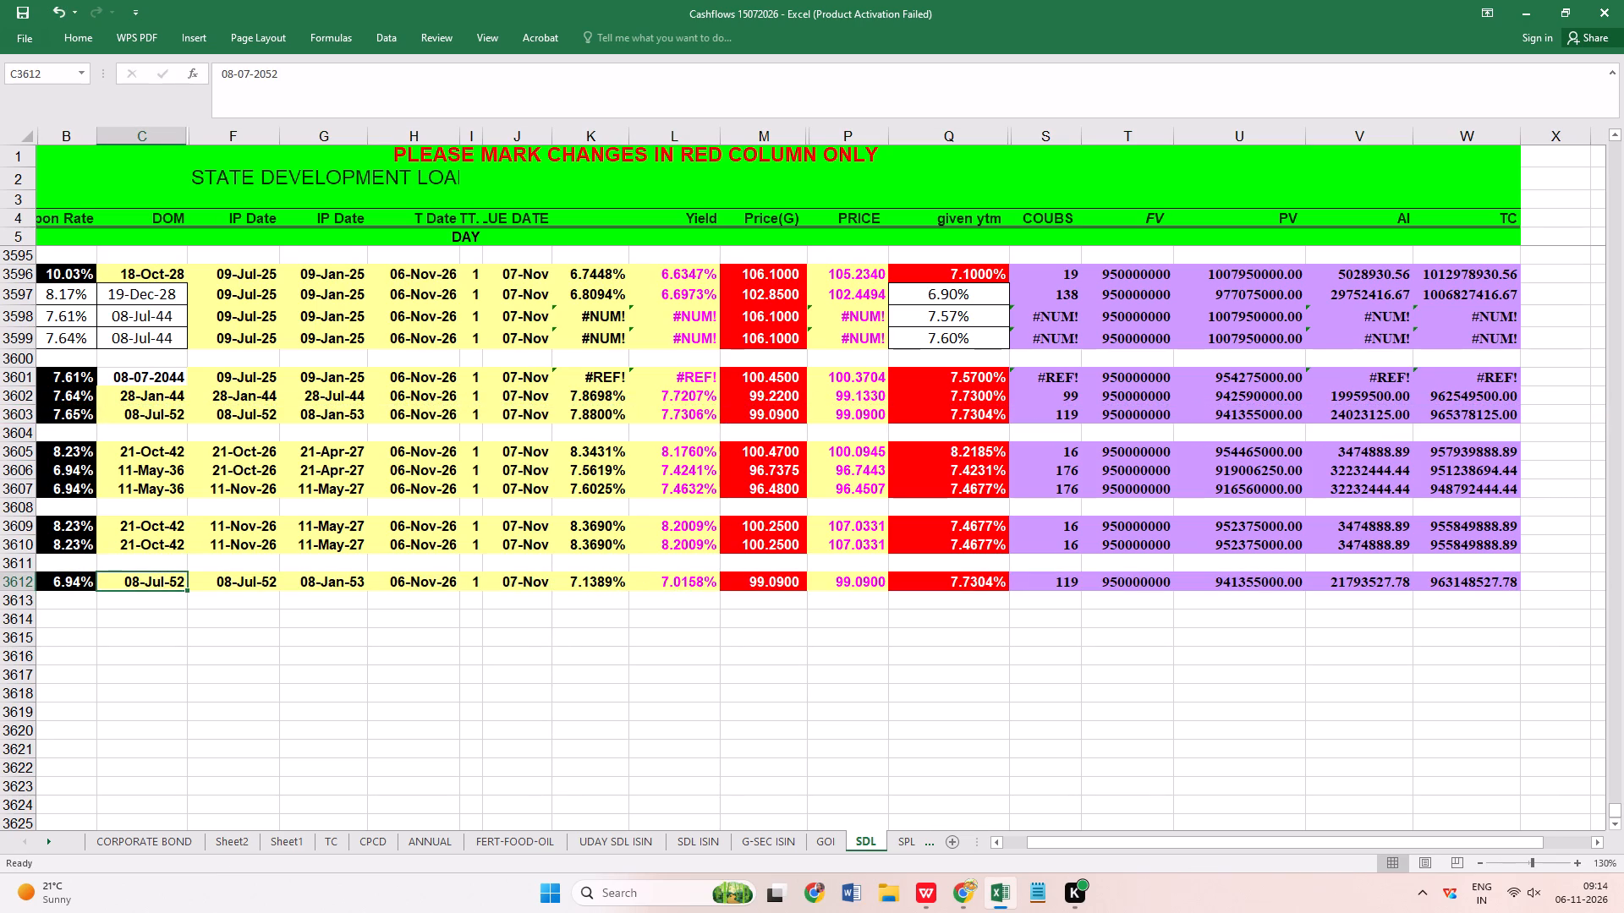
pyautogui.write('11/05/202')
pyautogui.press('BackSpace')
pyautogui.write('36')
pyautogui.press('Return')
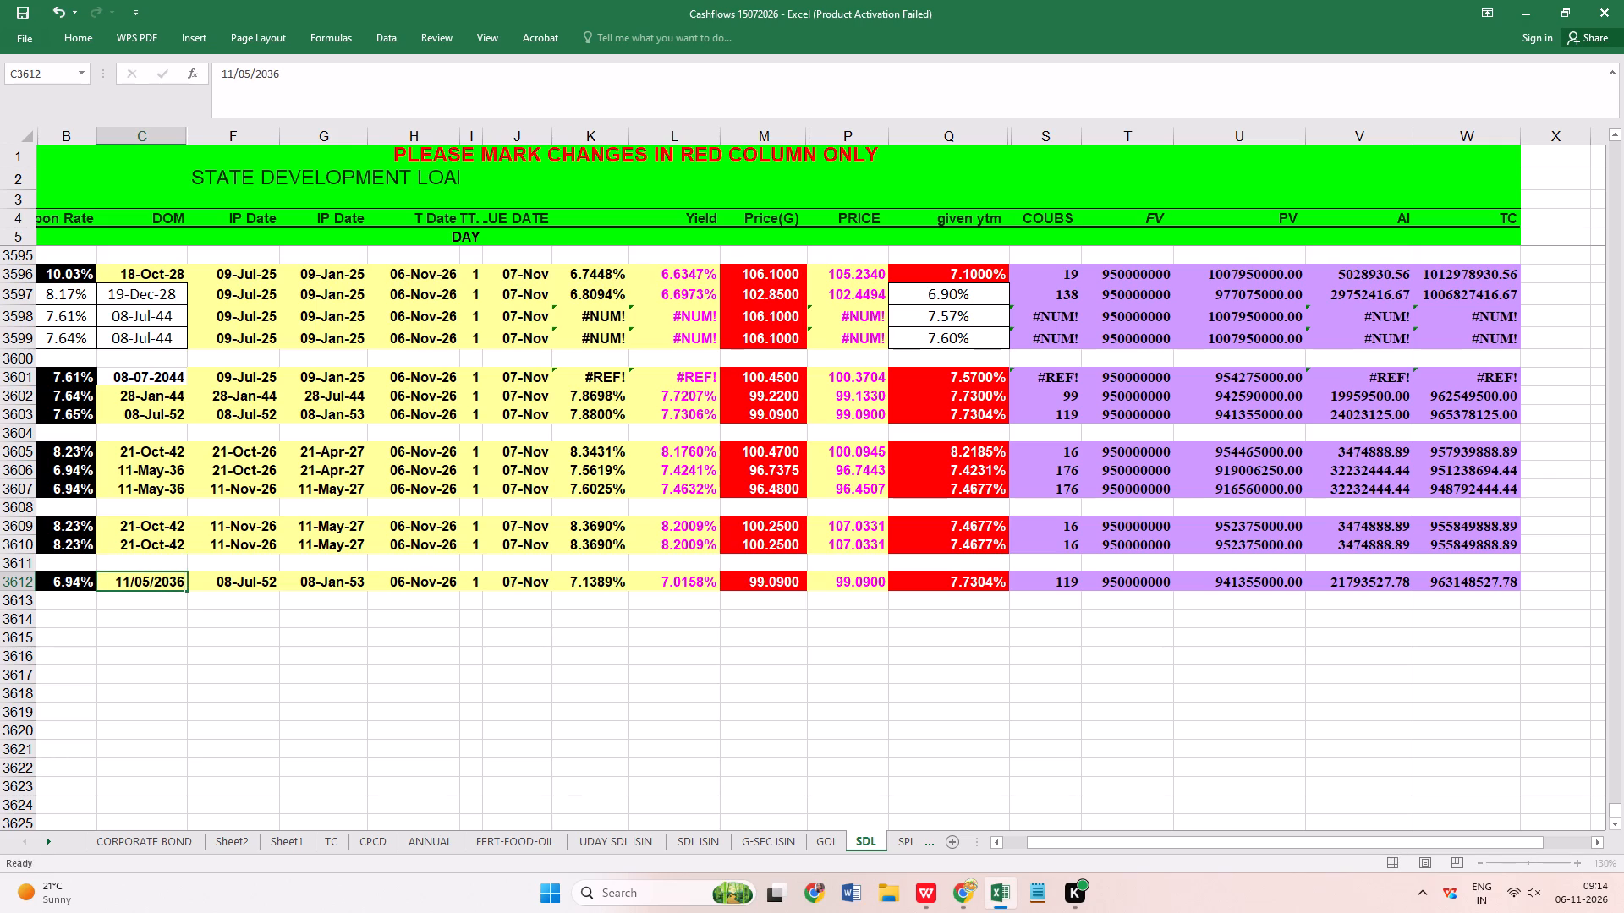
# In row 3612, set the given ytm to 7.2032% and Price(G) to 98.2100.
pyautogui.click(974, 588)
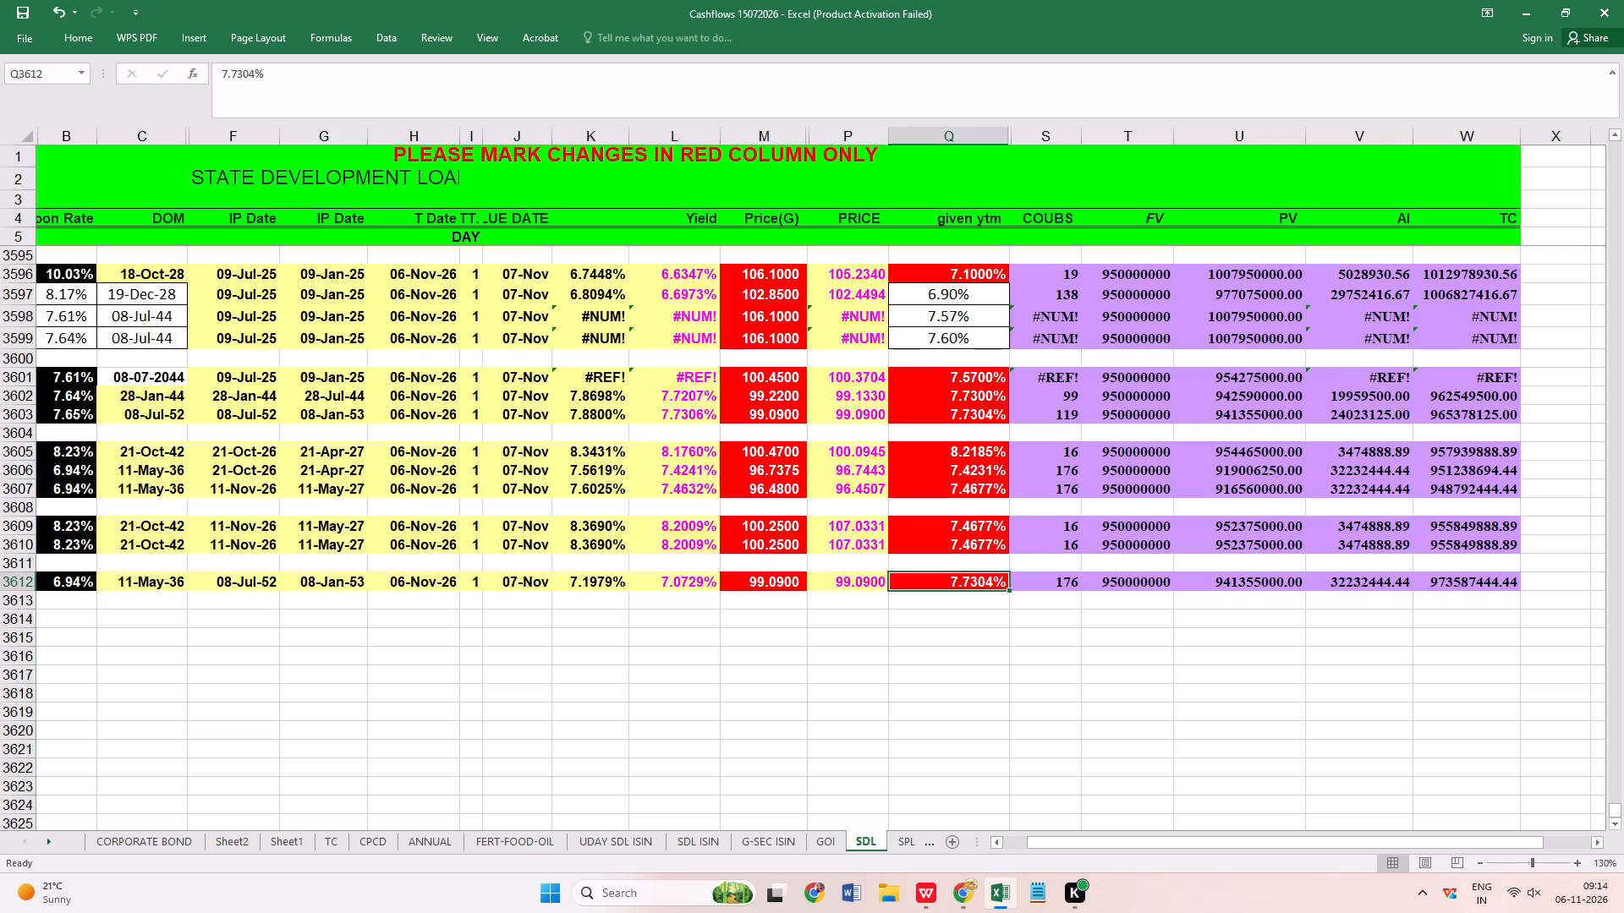
pyautogui.write('7.20')
pyautogui.write('32')
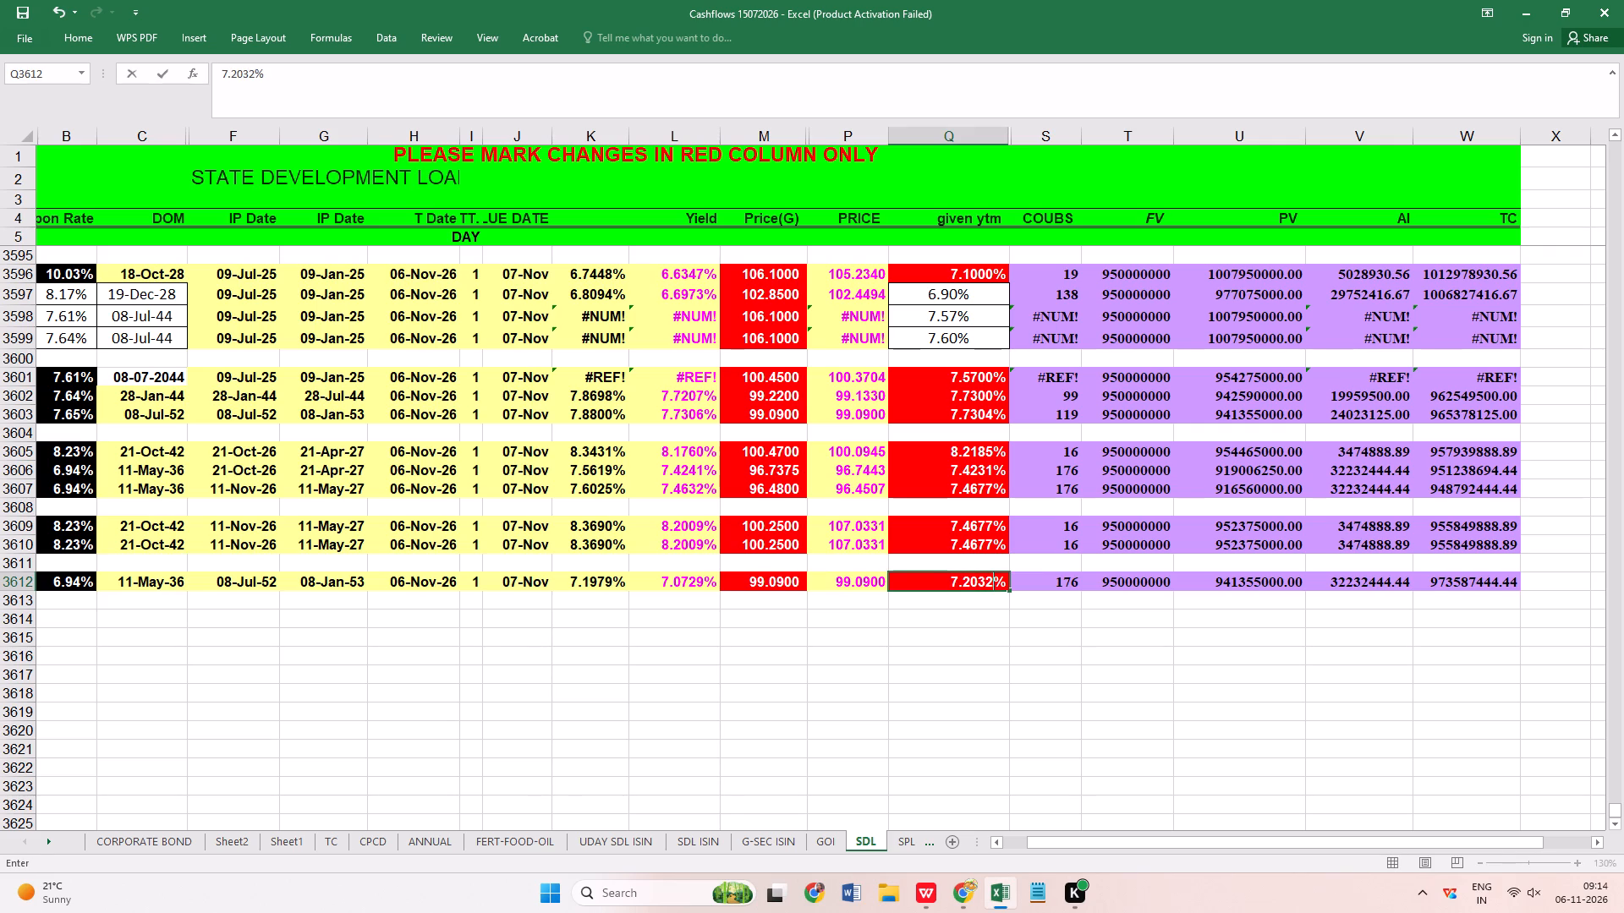
pyautogui.press('Return')
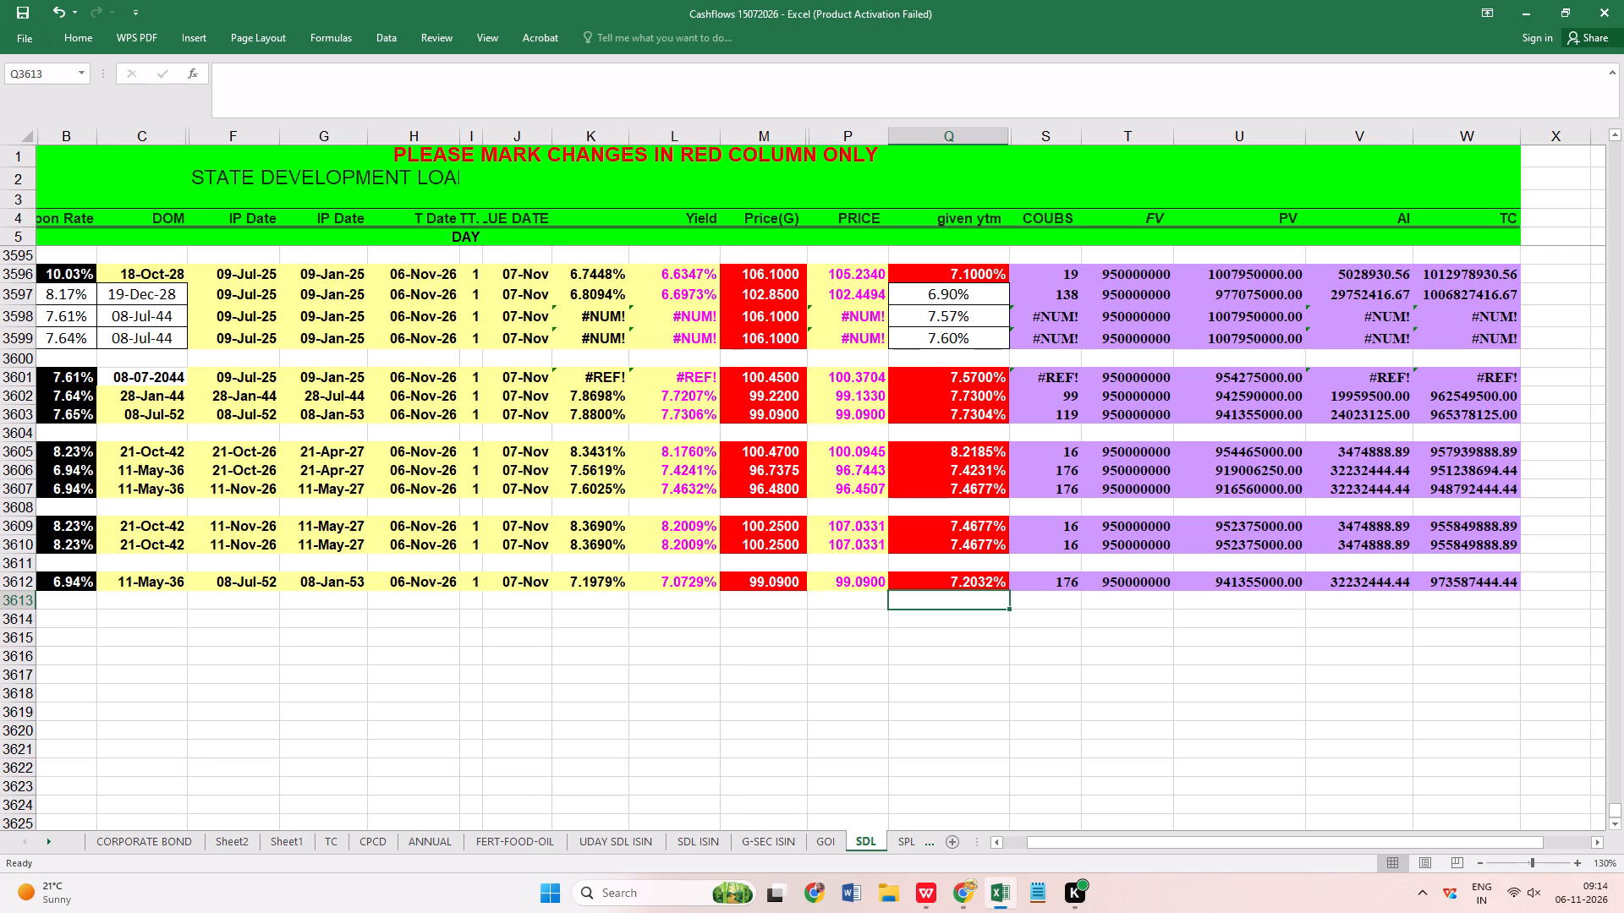
pyautogui.click(766, 582)
pyautogui.write('98.2100')
pyautogui.press('Return')
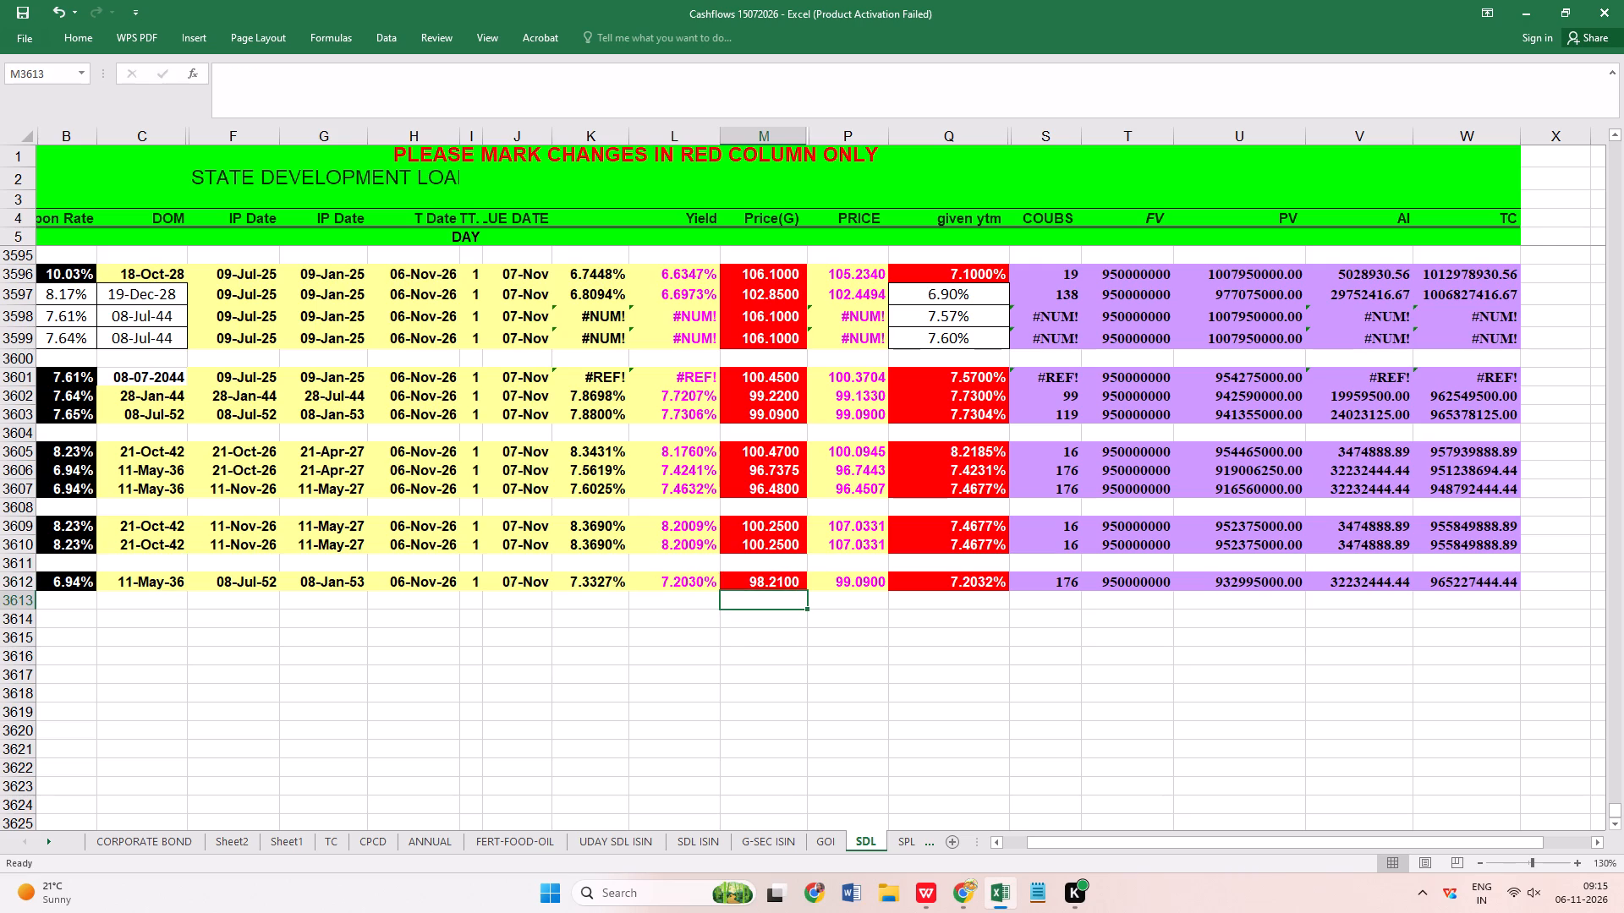
# Copy row 3610 of the SDL sheet into row 3613.
pyautogui.click(30, 547)
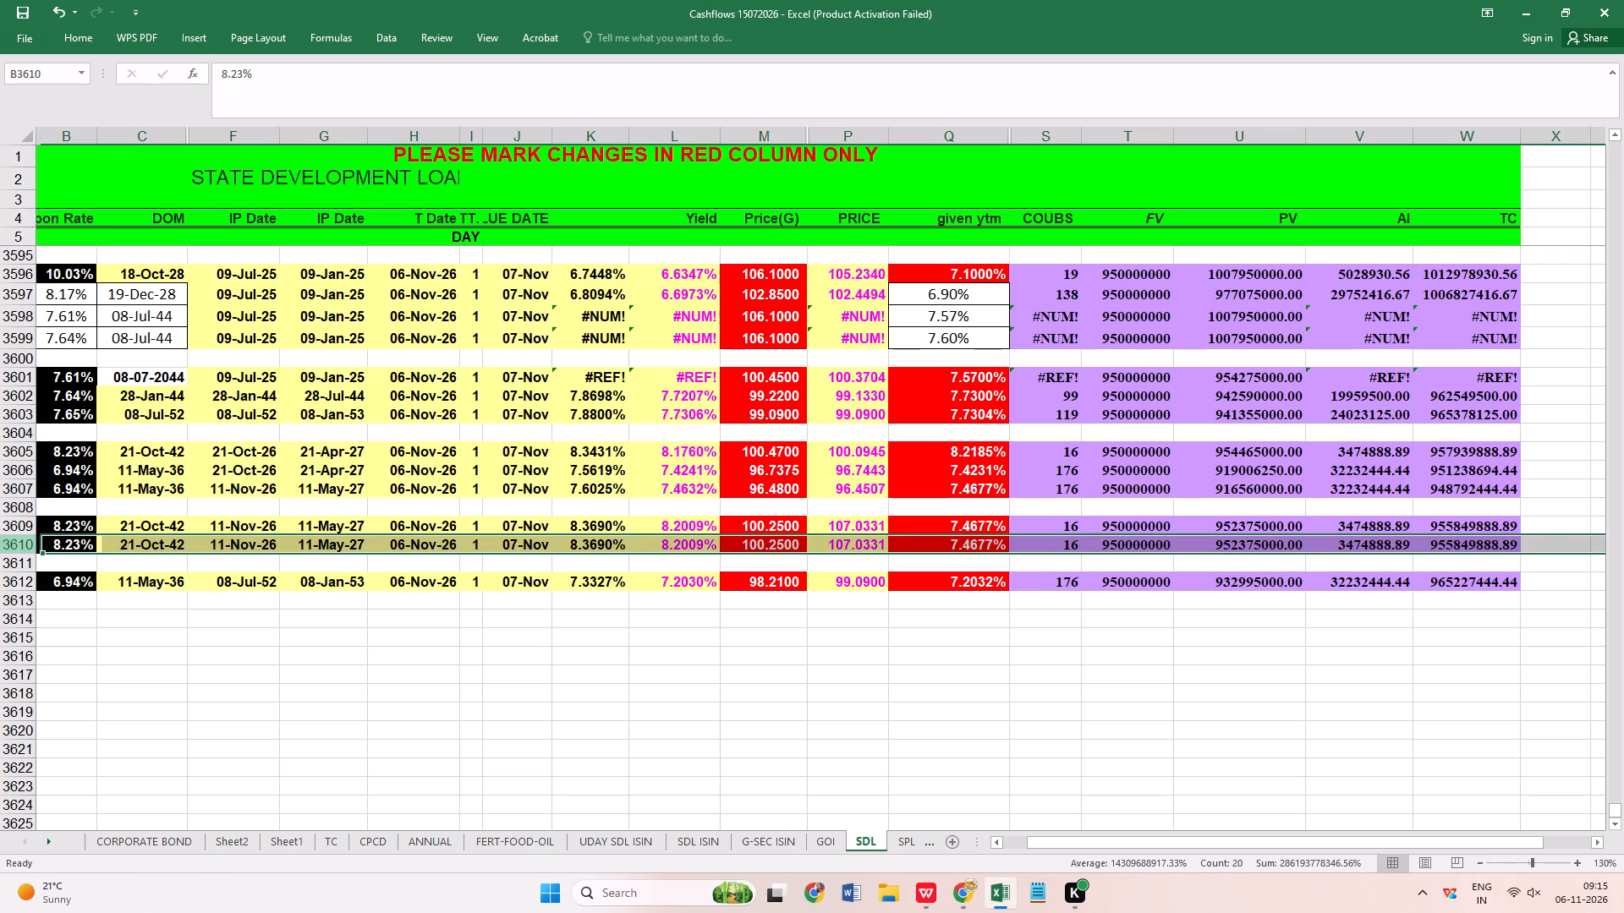
pyautogui.hotkey('ctrl', 'c')
pyautogui.click(20, 598)
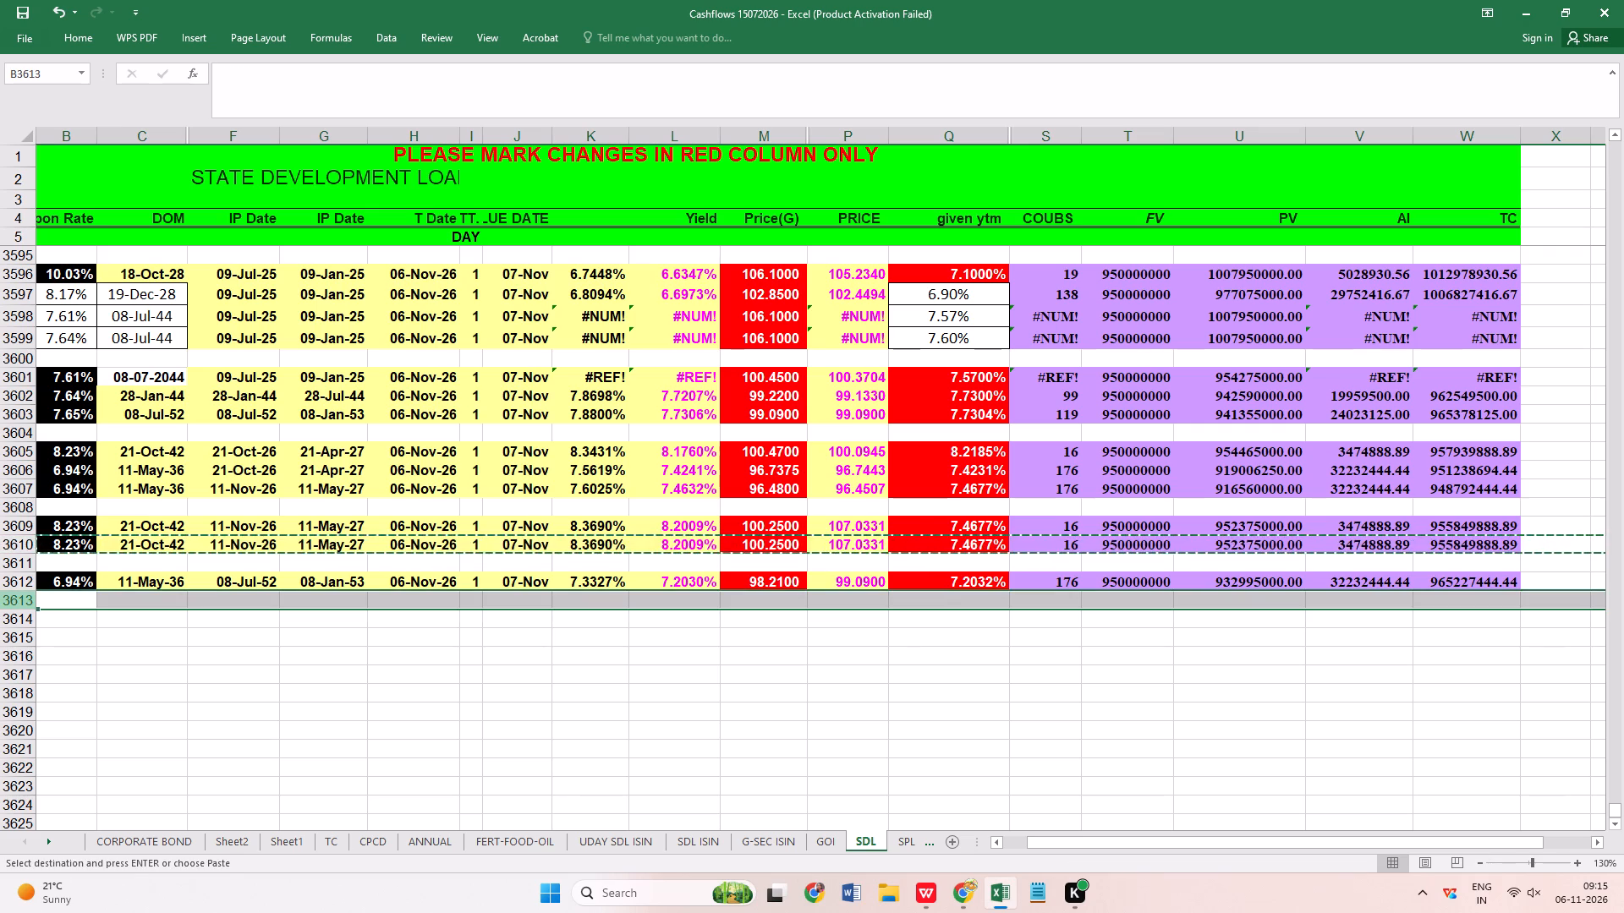
pyautogui.hotkey('ctrl', 'v')
pyautogui.click(148, 646)
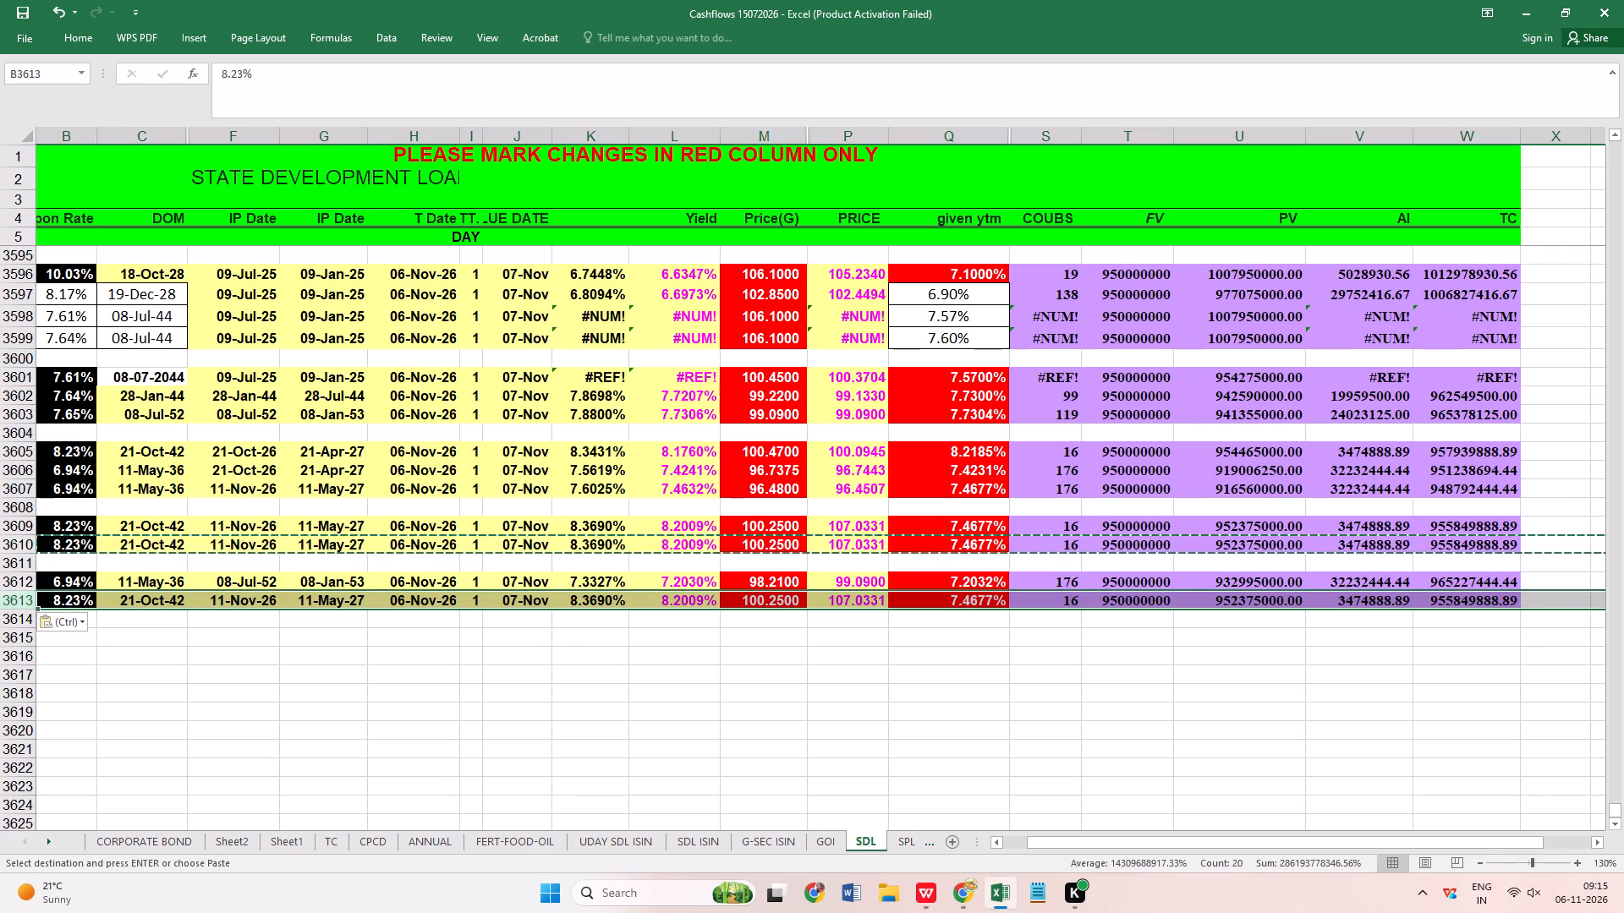
# In row 3613, set the coupon rate to 6.94%, the given ytm to 7.2032% and Price(G) to 98.2100.
pyautogui.click(71, 602)
pyautogui.write('6.94')
pyautogui.press('Return')
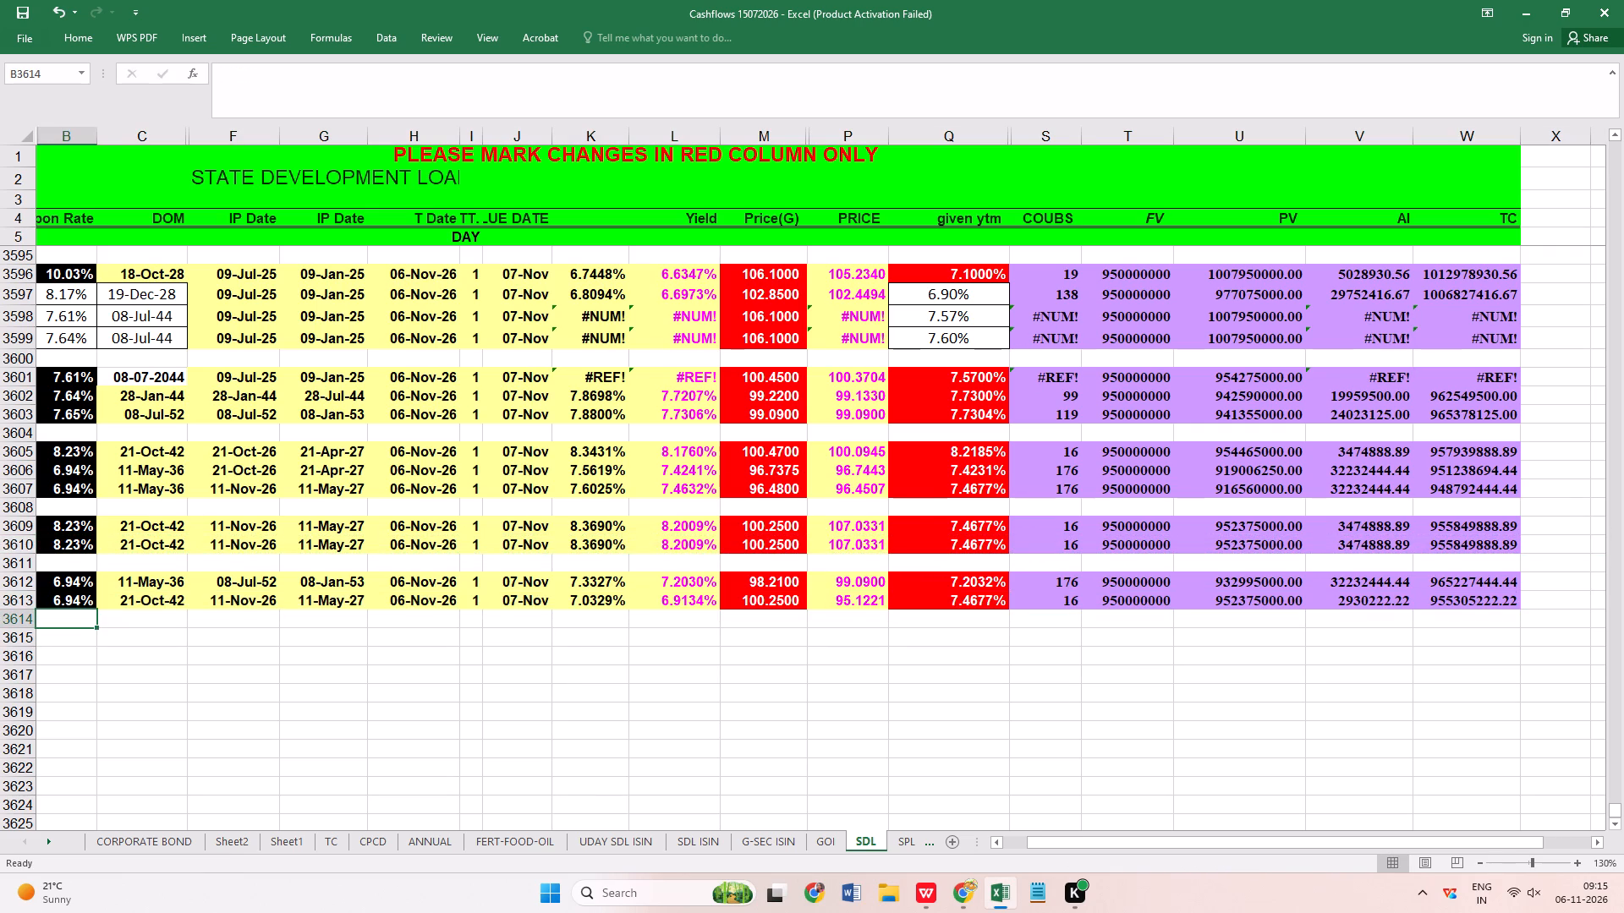
pyautogui.click(971, 608)
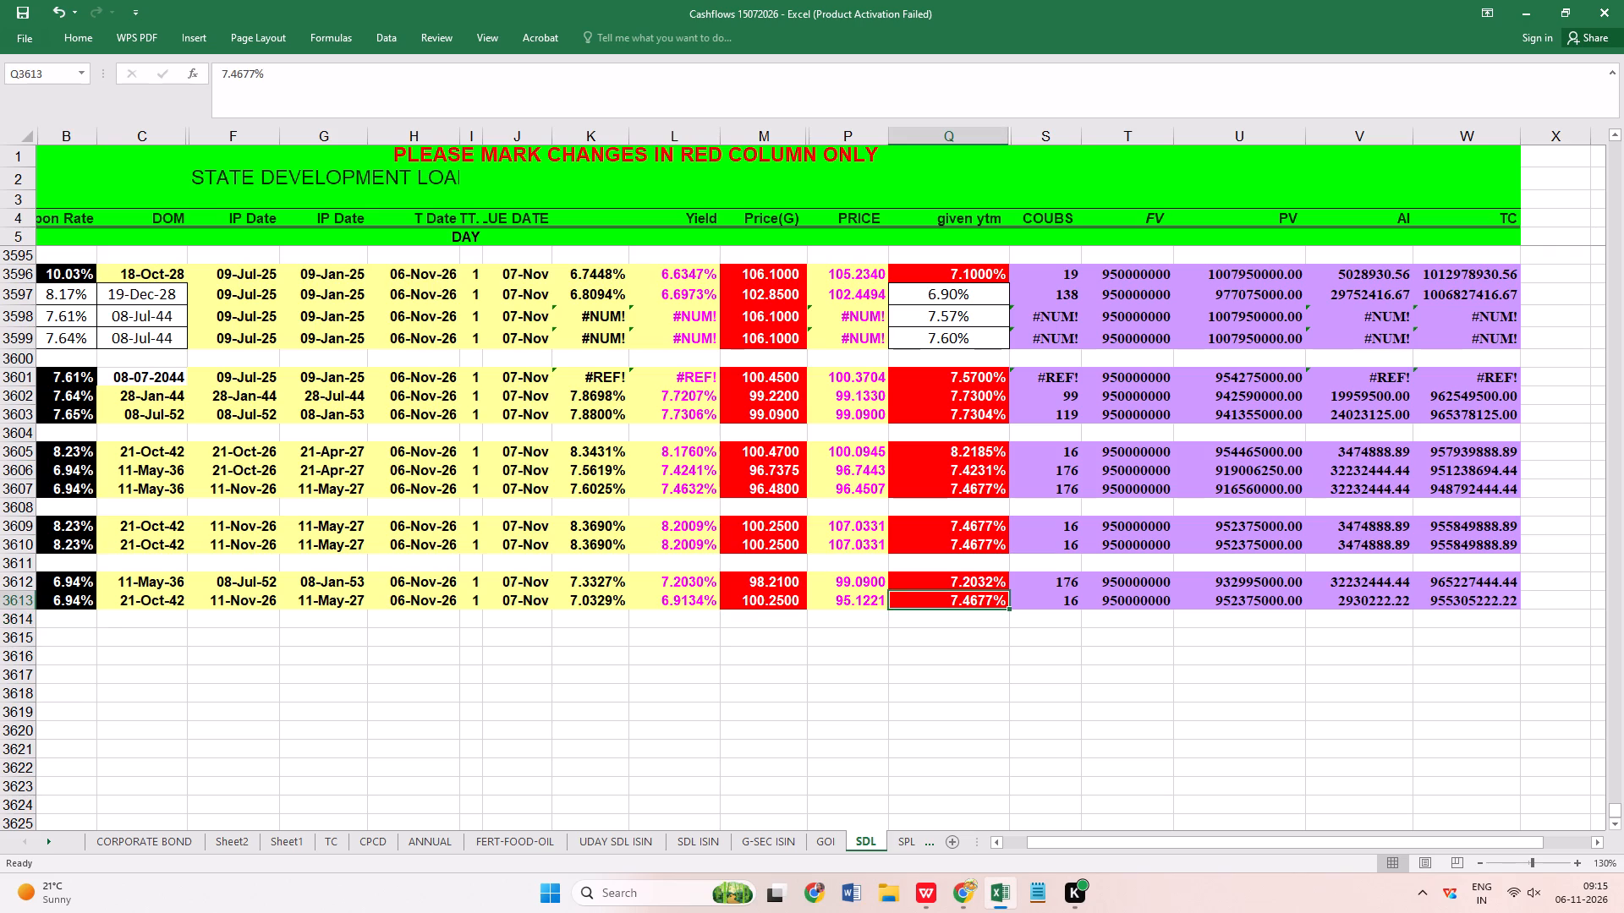
pyautogui.write('7.2032')
pyautogui.press('Return')
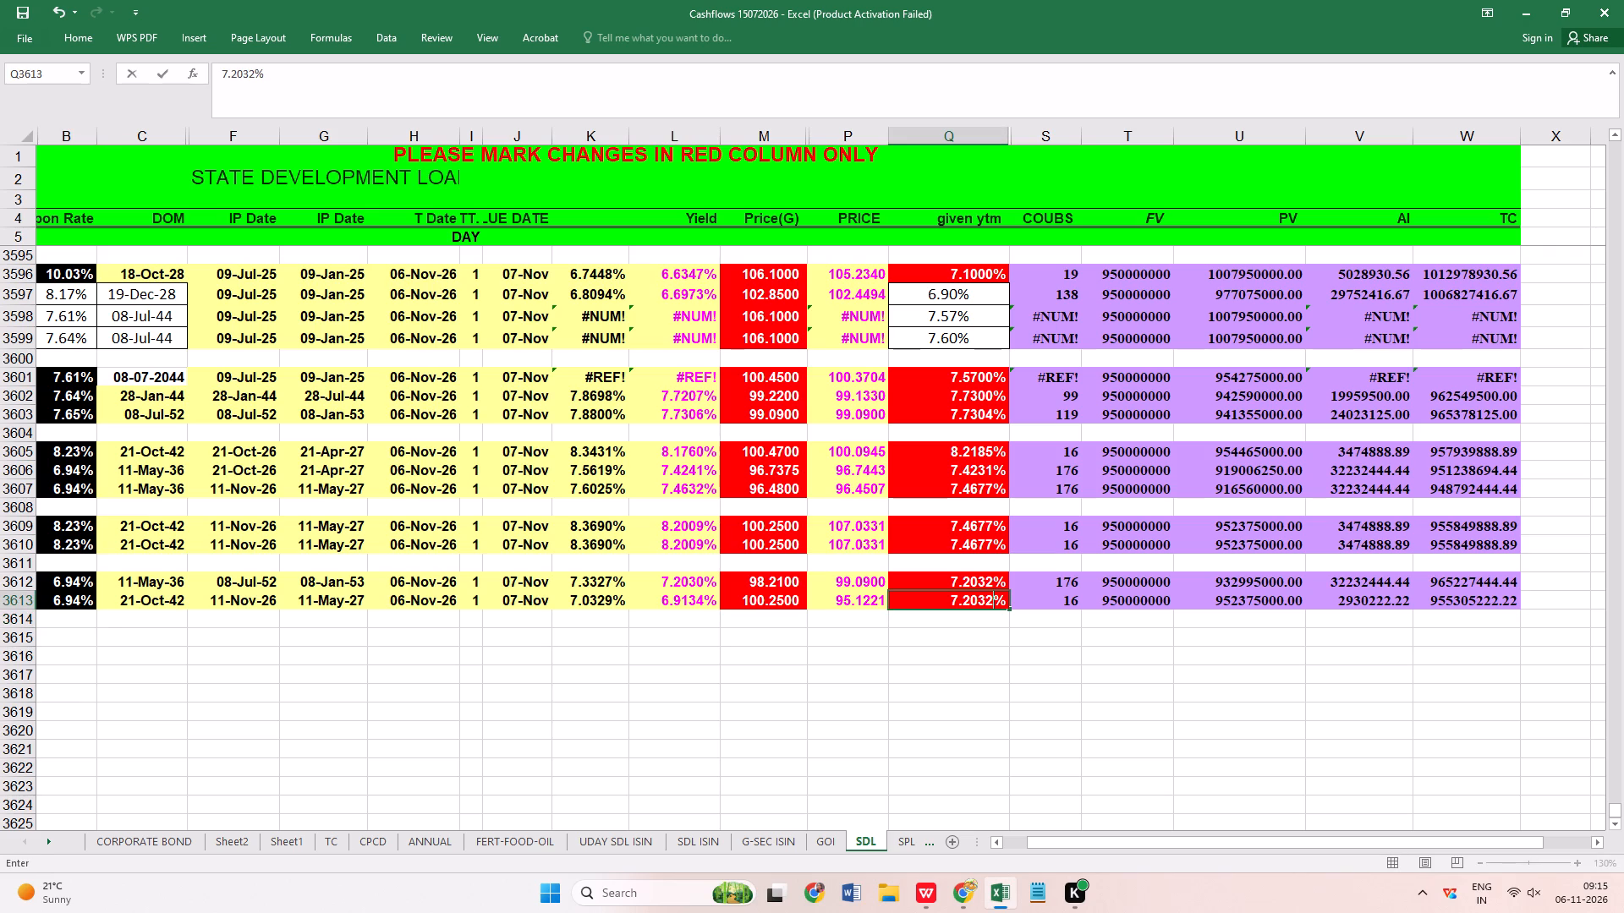
pyautogui.click(782, 602)
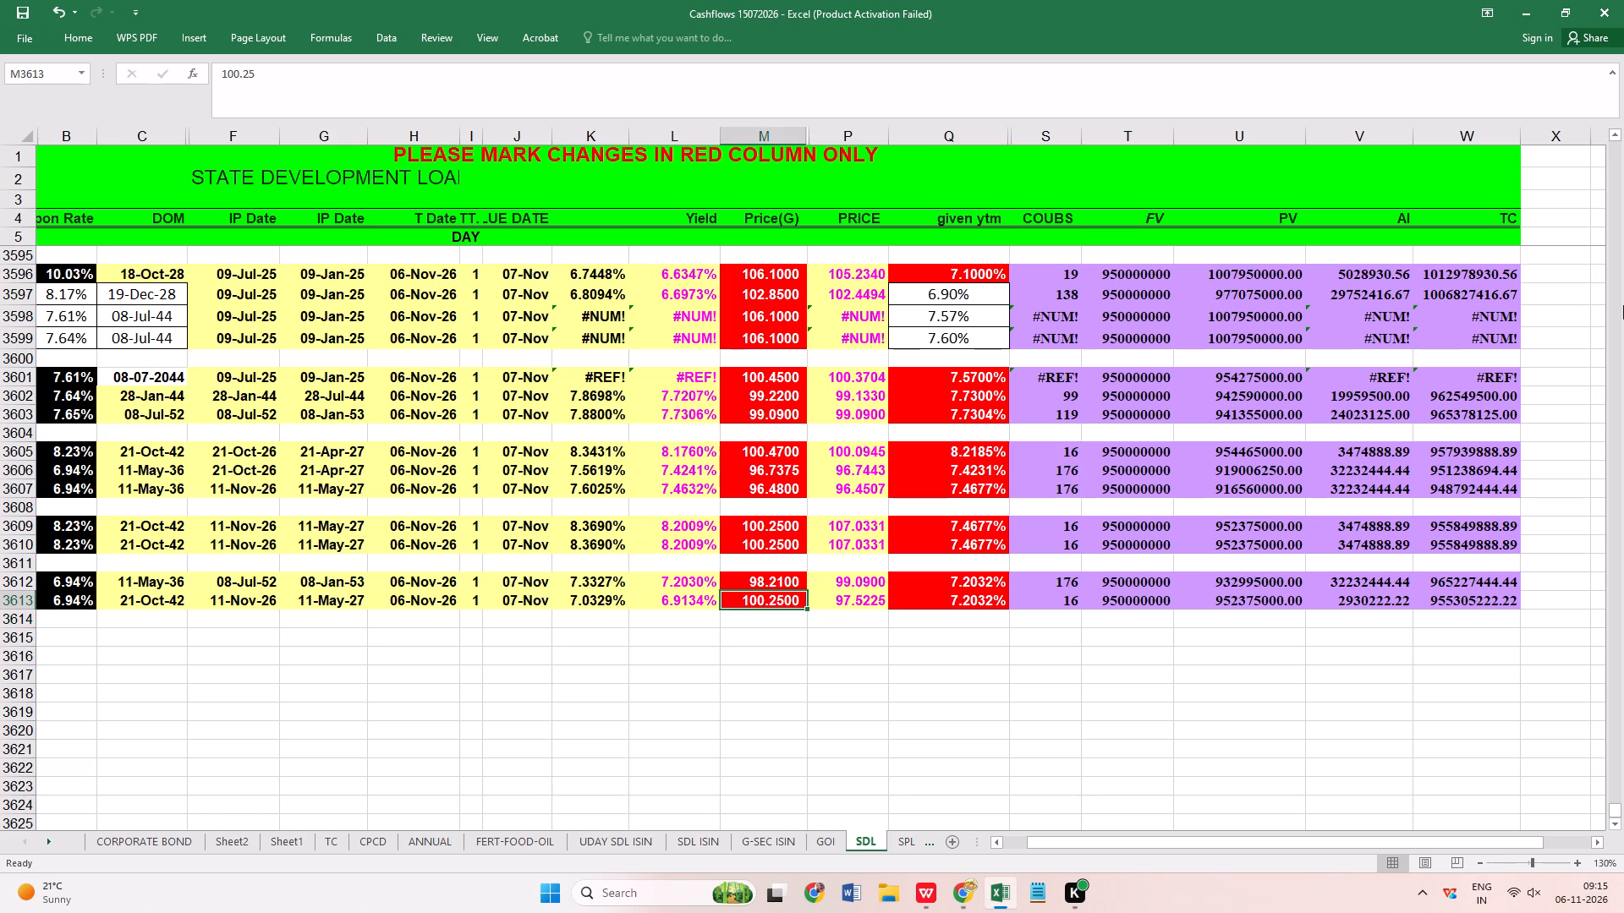
pyautogui.write('98.')
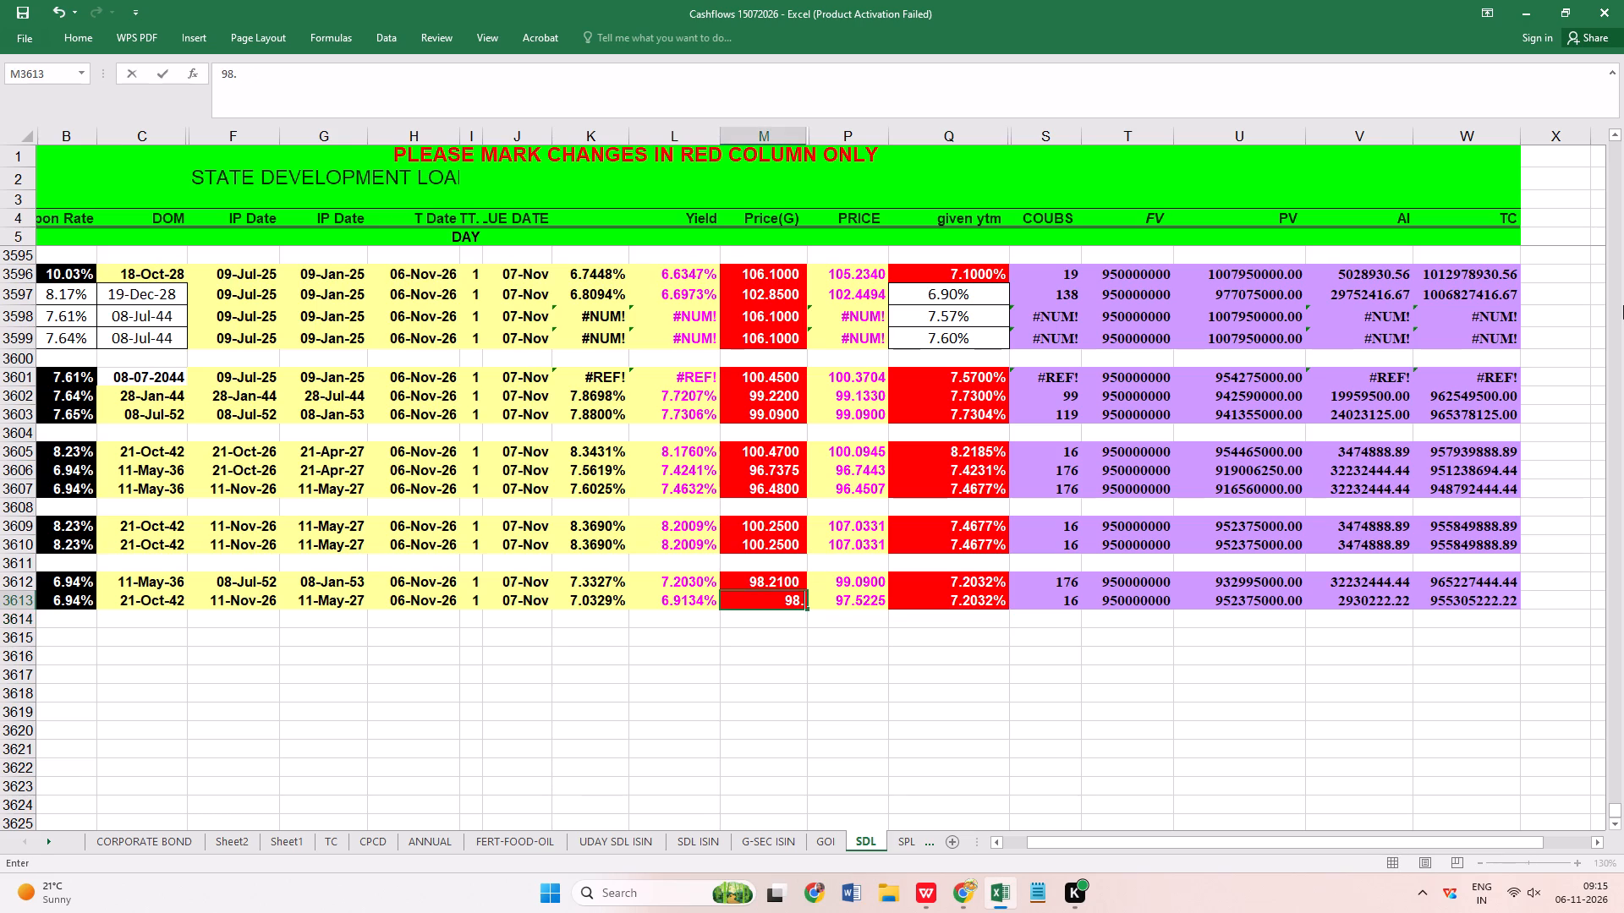
pyautogui.write('2100')
pyautogui.press('Return')
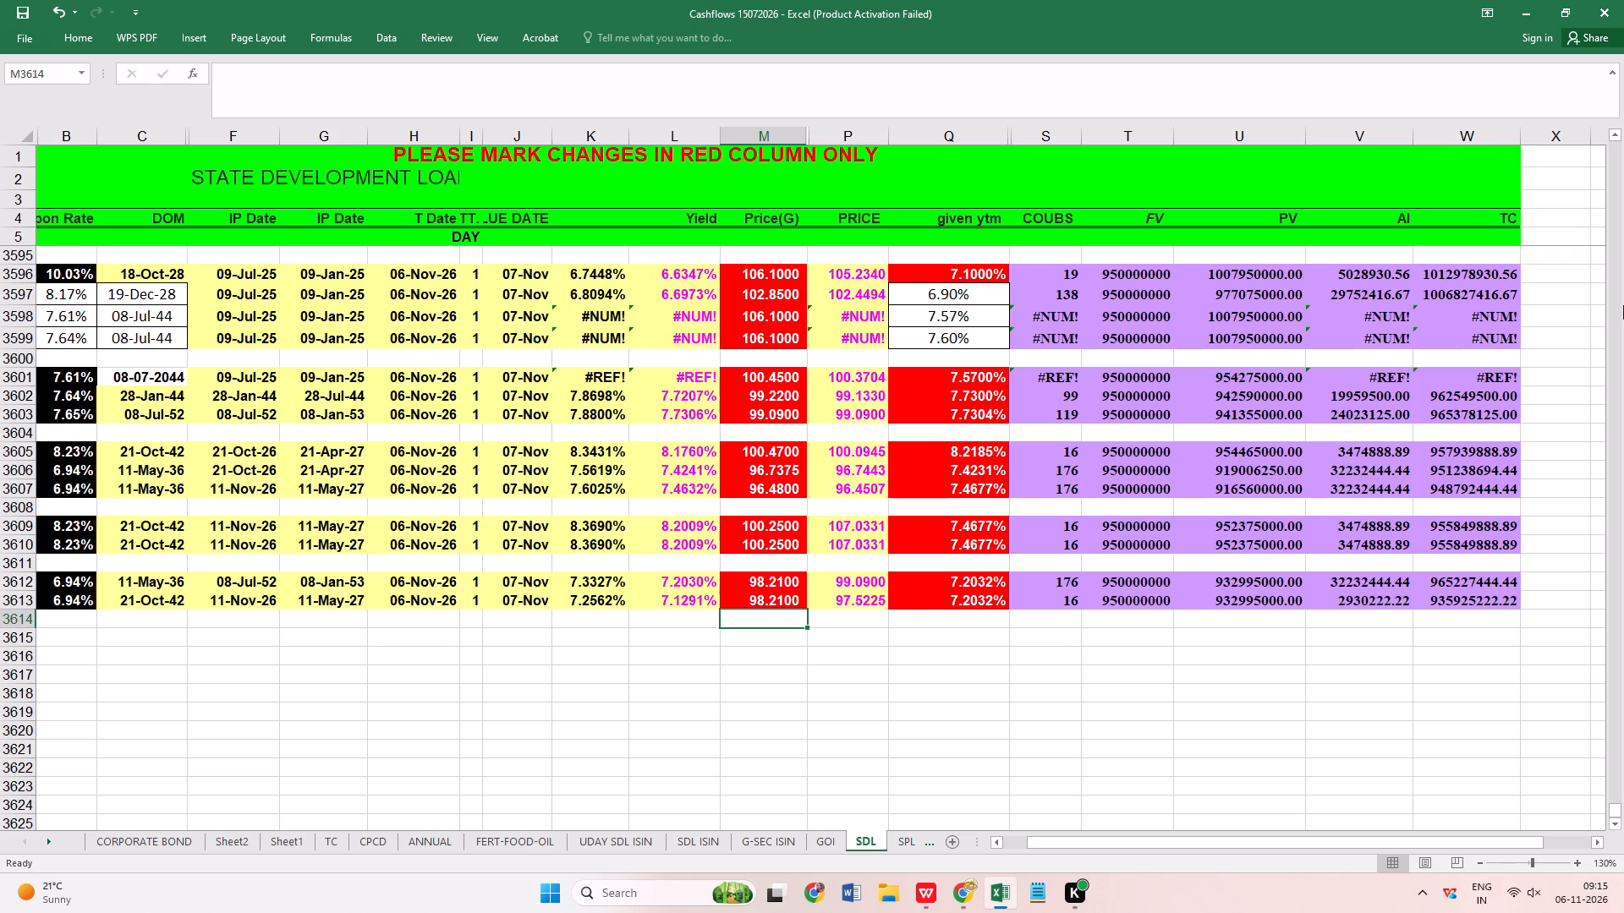
# Compare row 3613 with the 06.94 GS 2036 quote on CCIL Market Watch and set its DOM date to 11/05/2036.
pyautogui.click(972, 888)
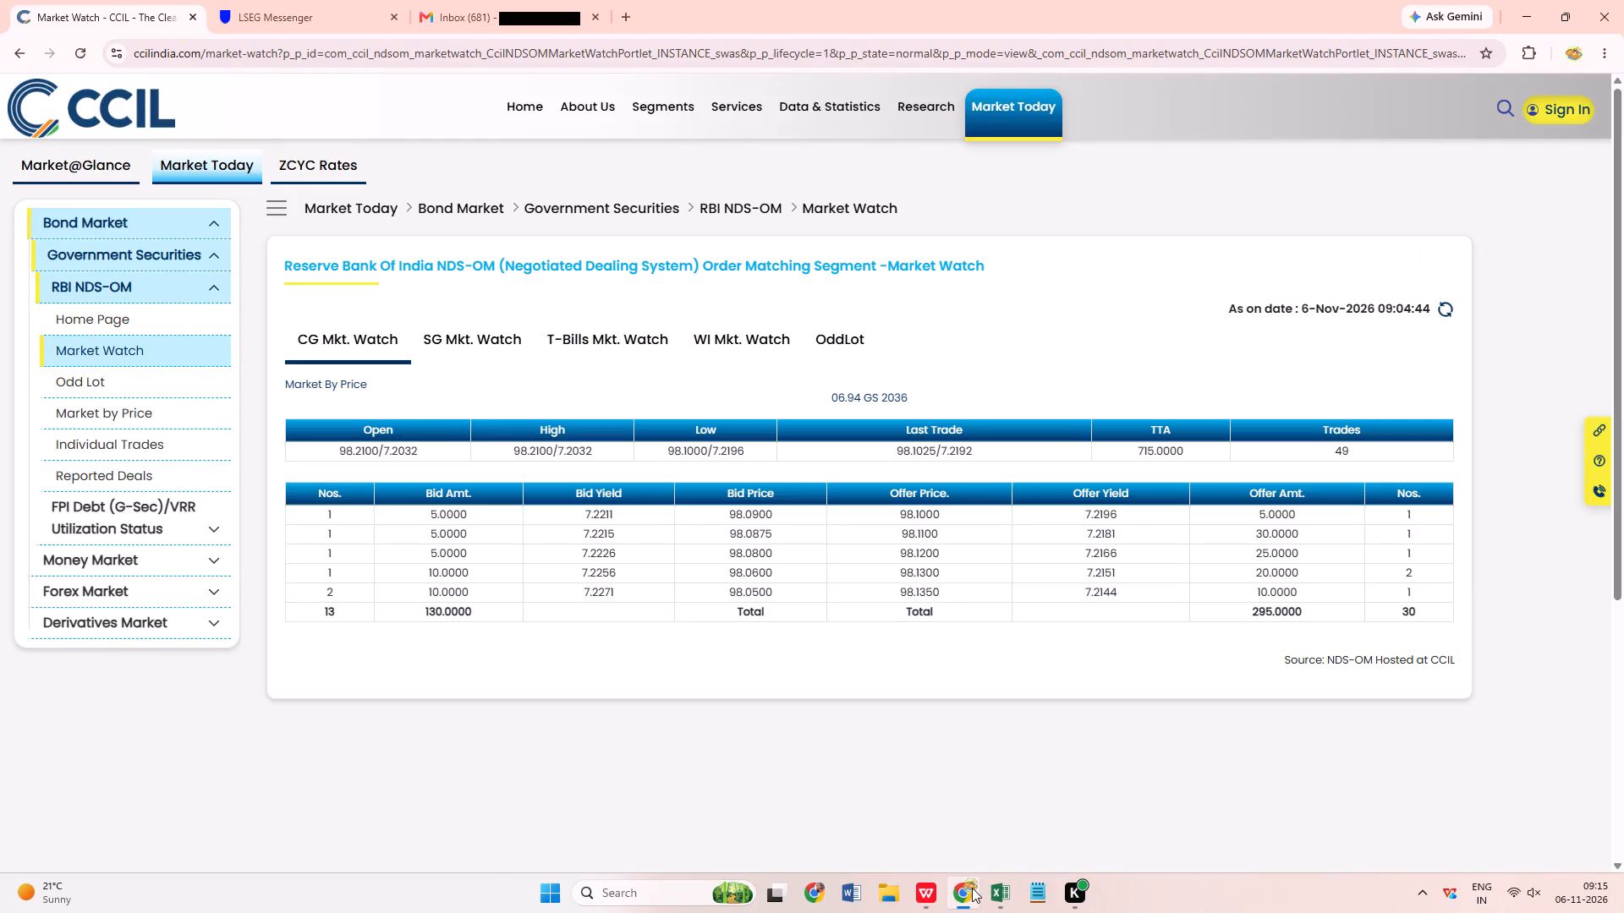
pyautogui.click(972, 888)
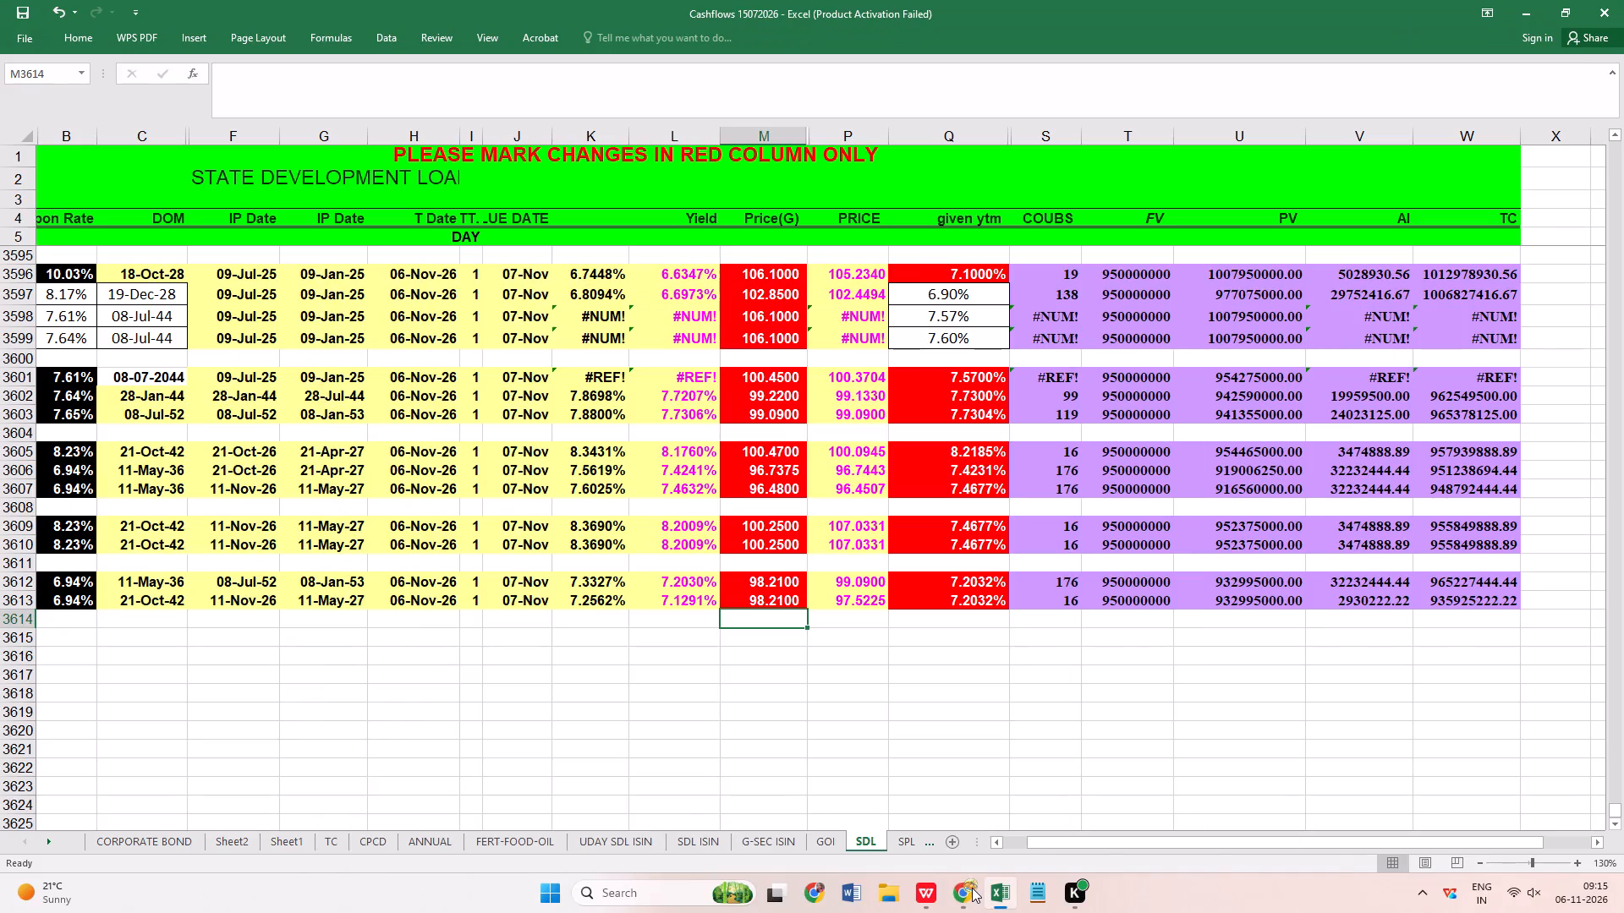
pyautogui.click(972, 888)
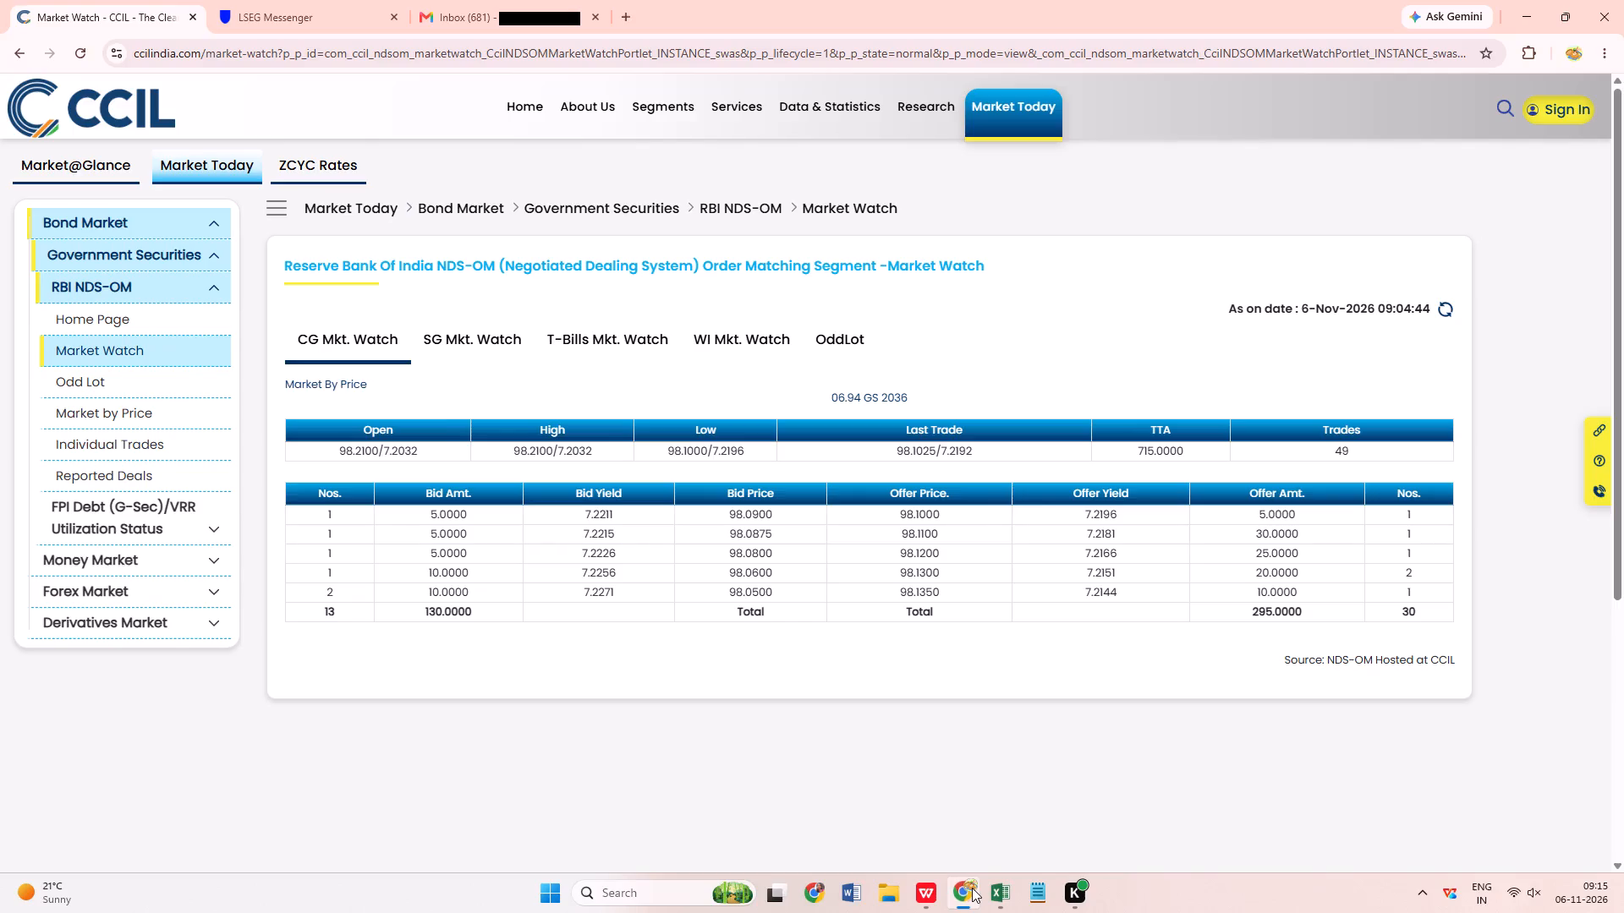
pyautogui.click(972, 888)
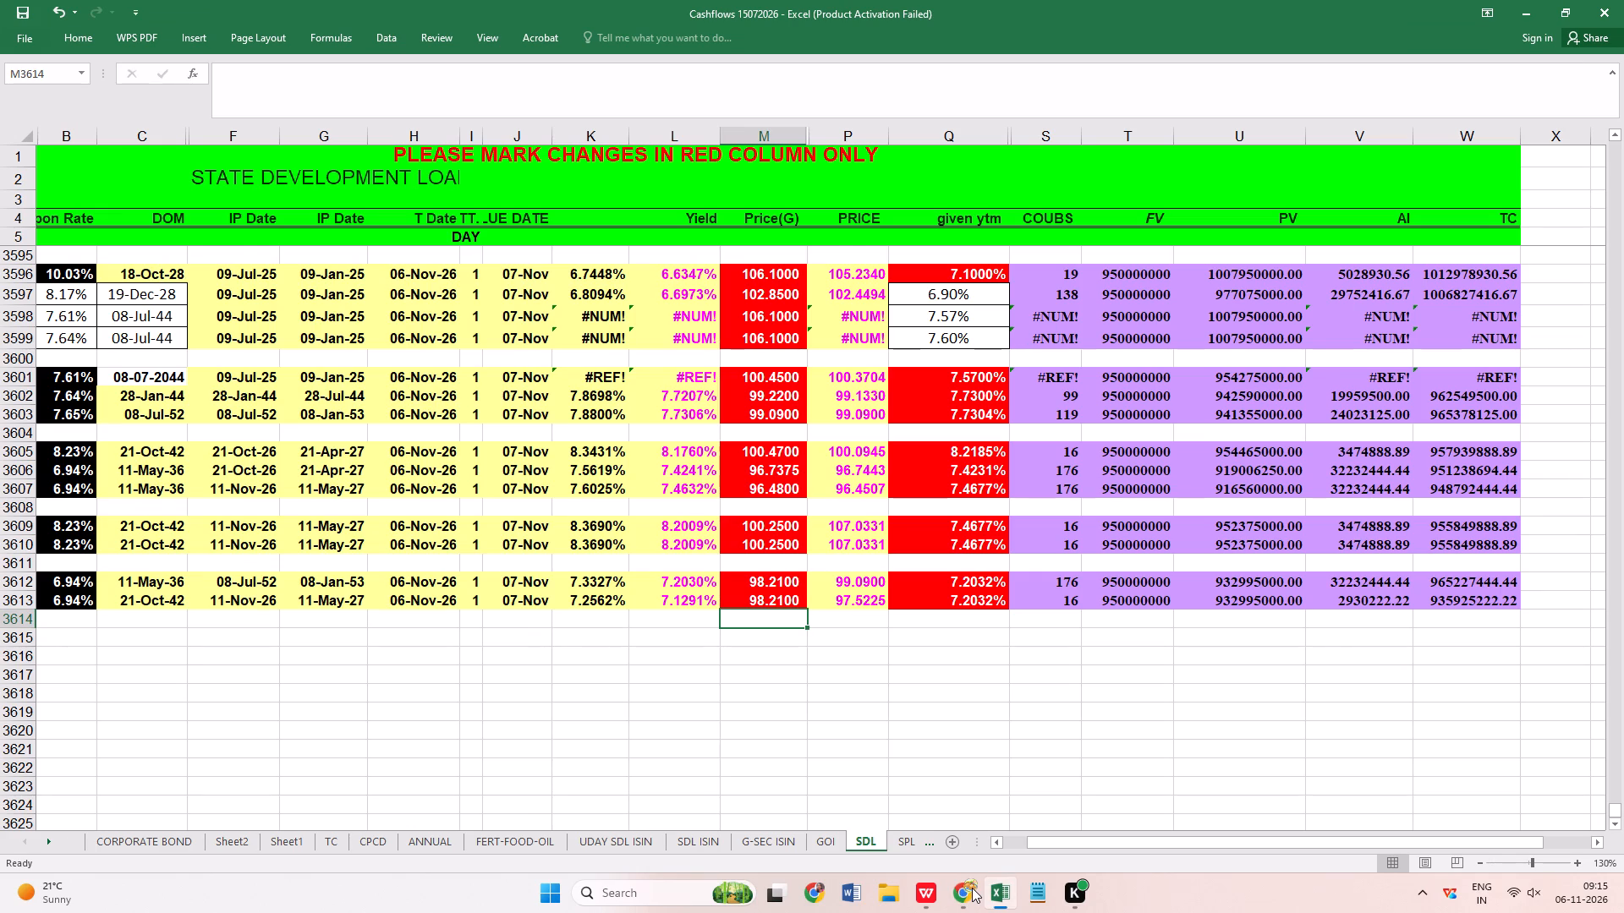
pyautogui.click(972, 888)
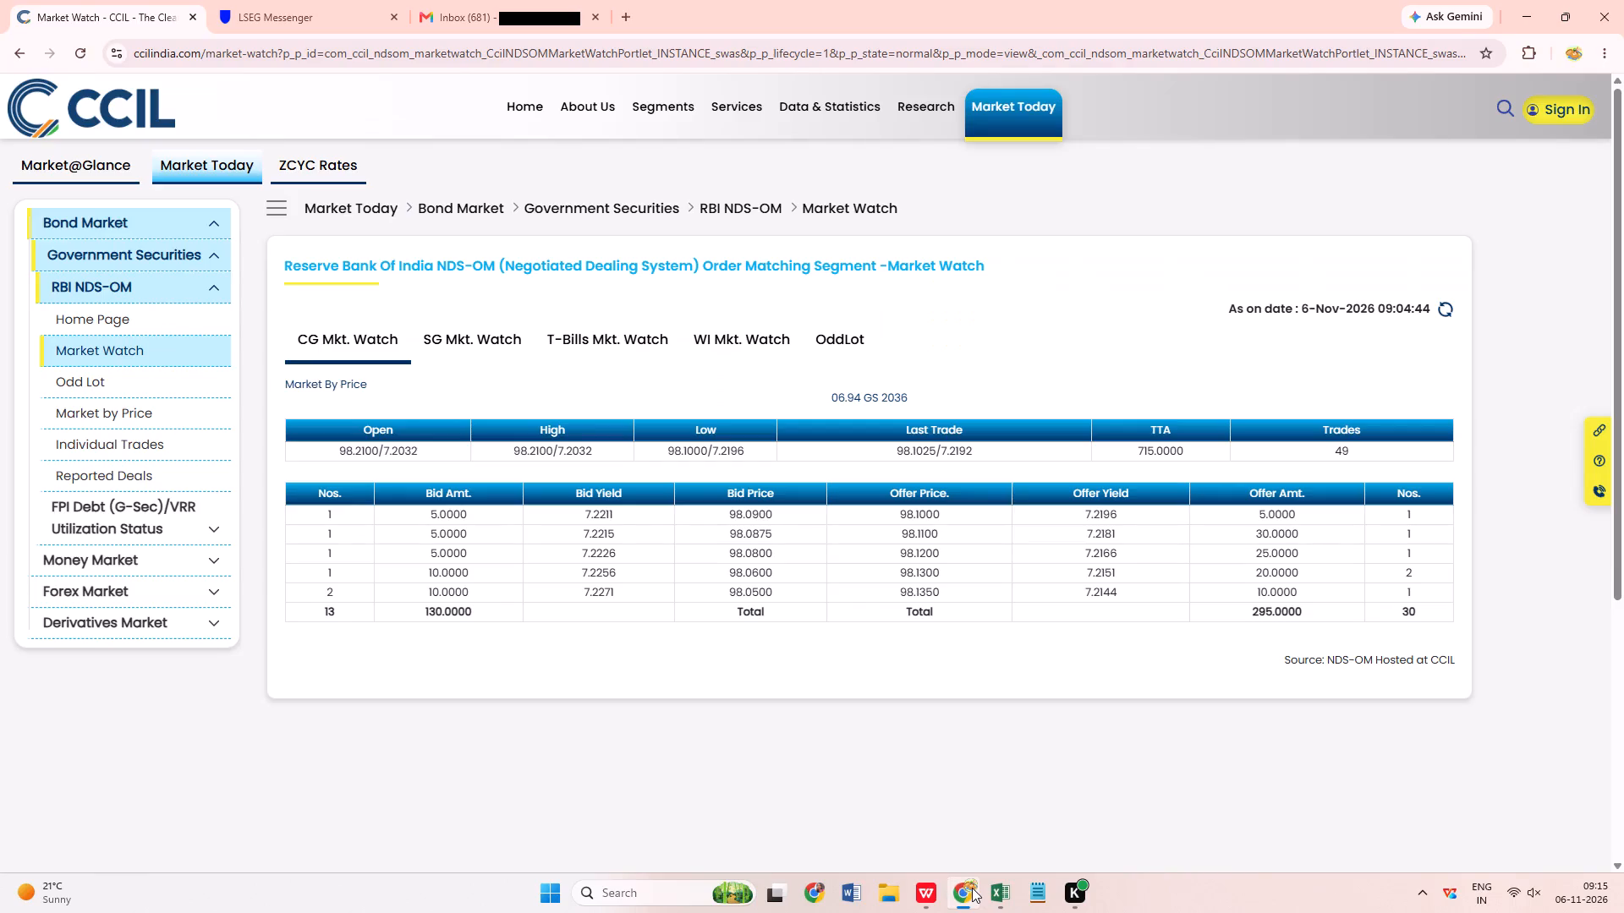
pyautogui.click(972, 888)
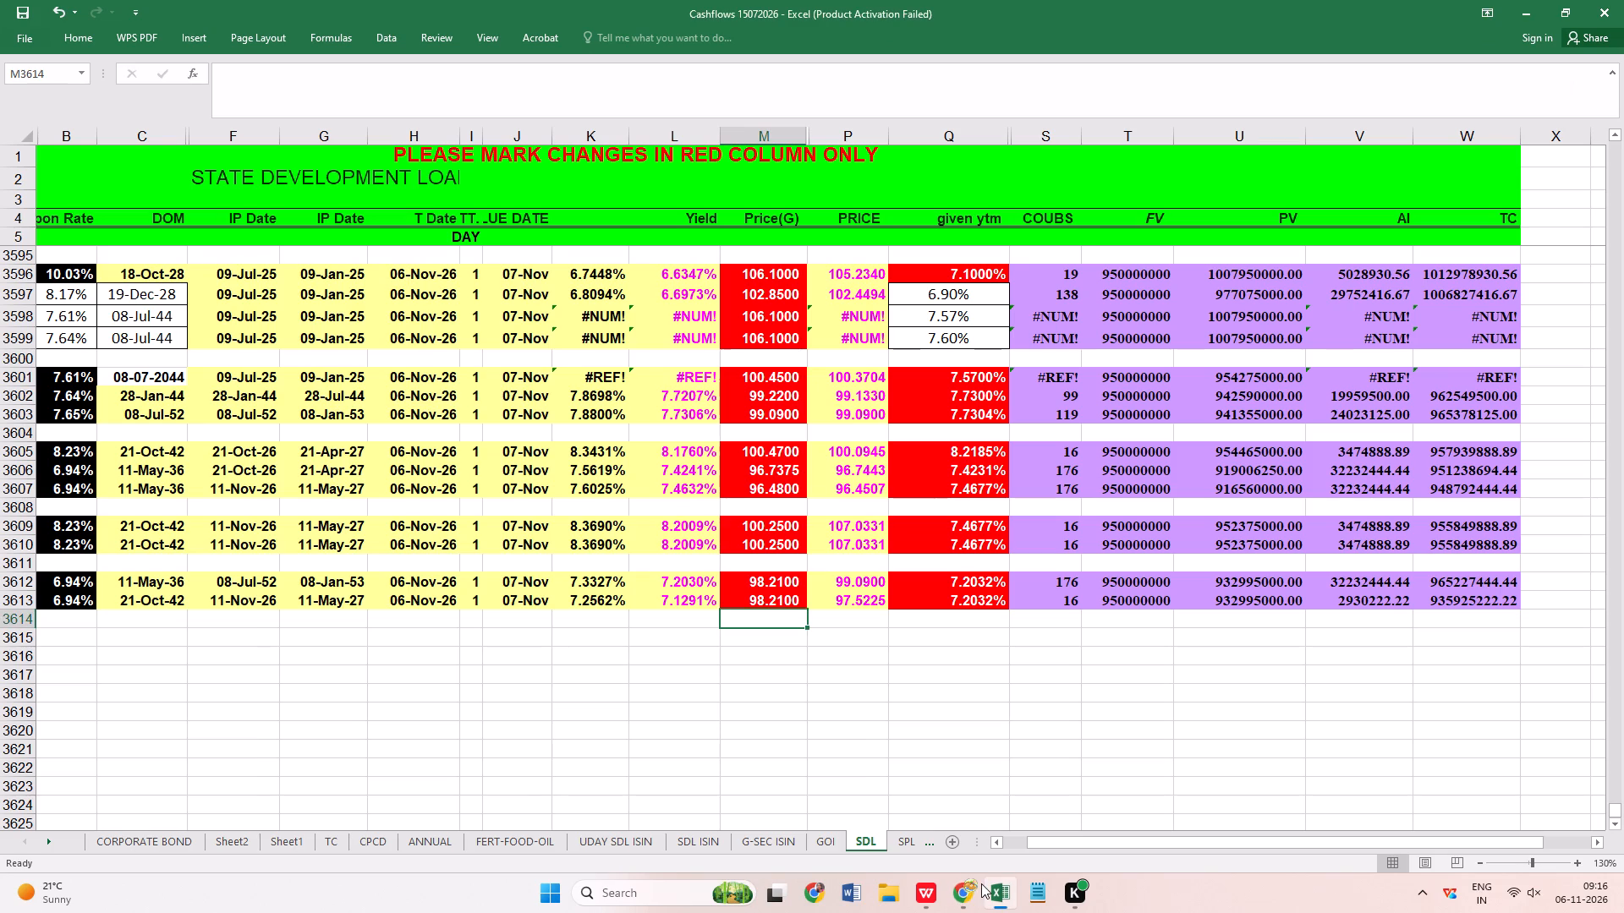
pyautogui.click(167, 605)
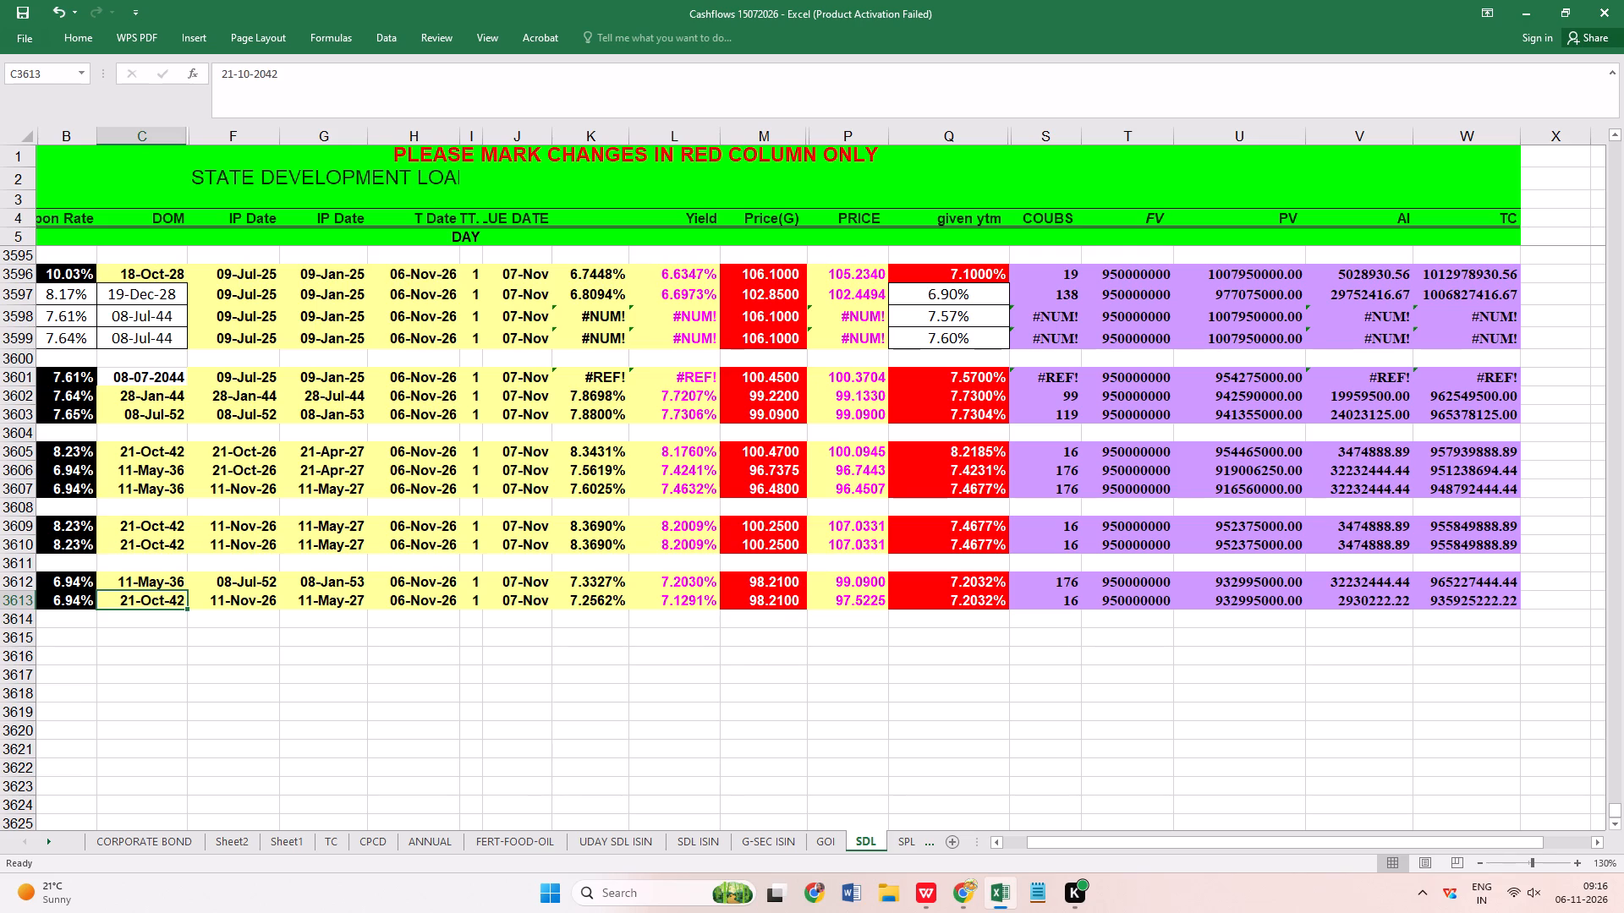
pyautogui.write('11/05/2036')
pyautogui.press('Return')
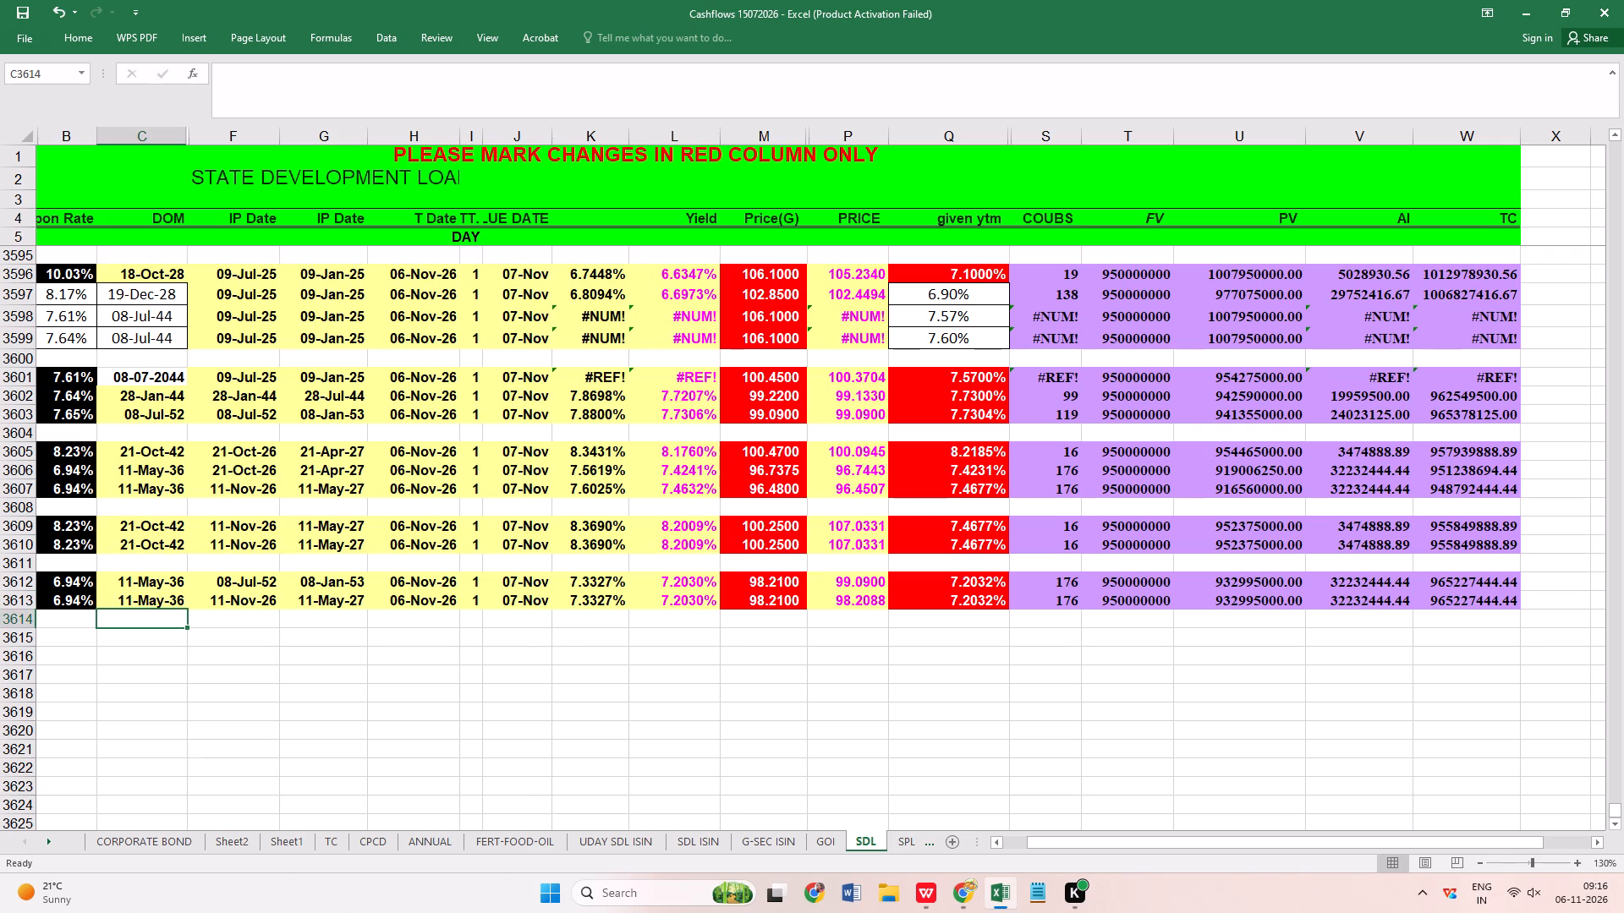
# Check both IP Date entries in row 3613 of the SDL sheet.
pyautogui.click(265, 604)
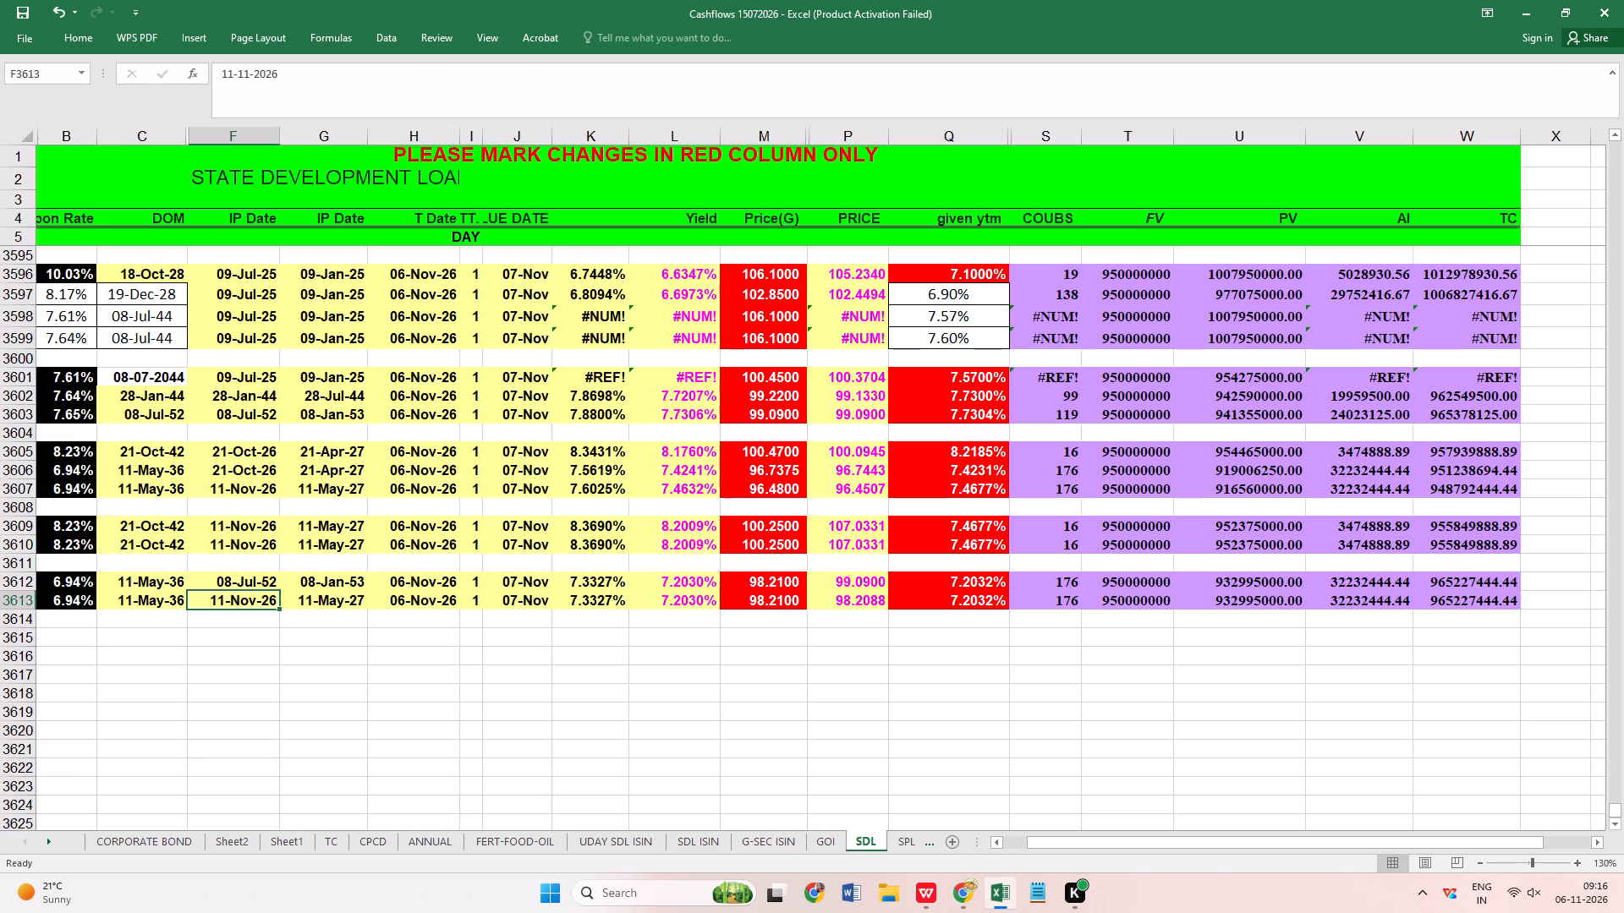
pyautogui.click(354, 604)
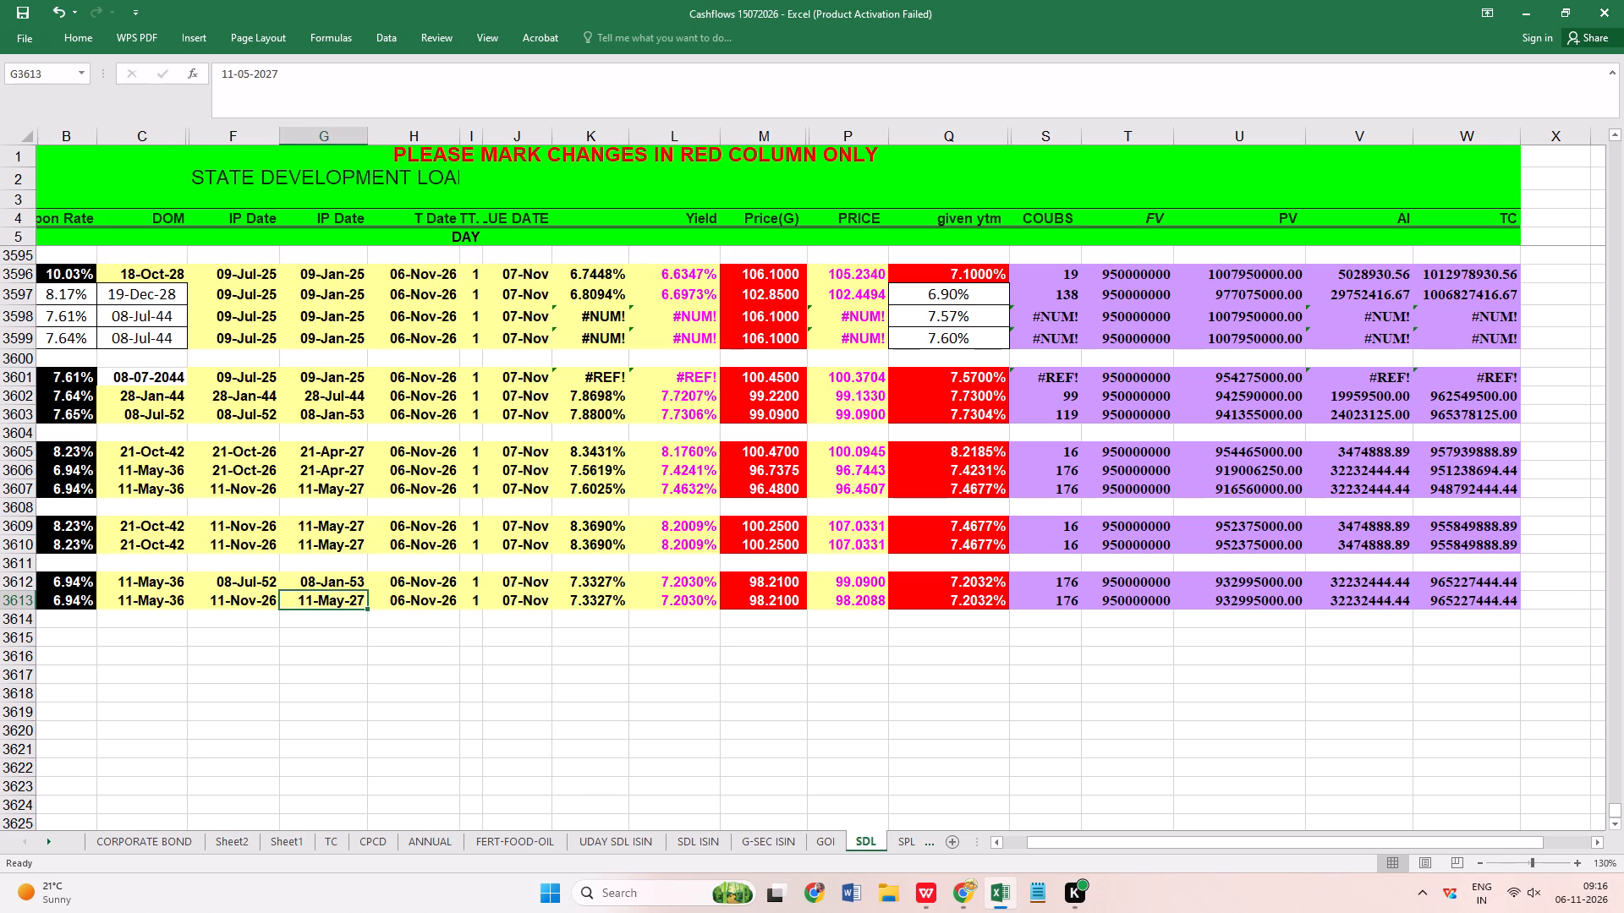